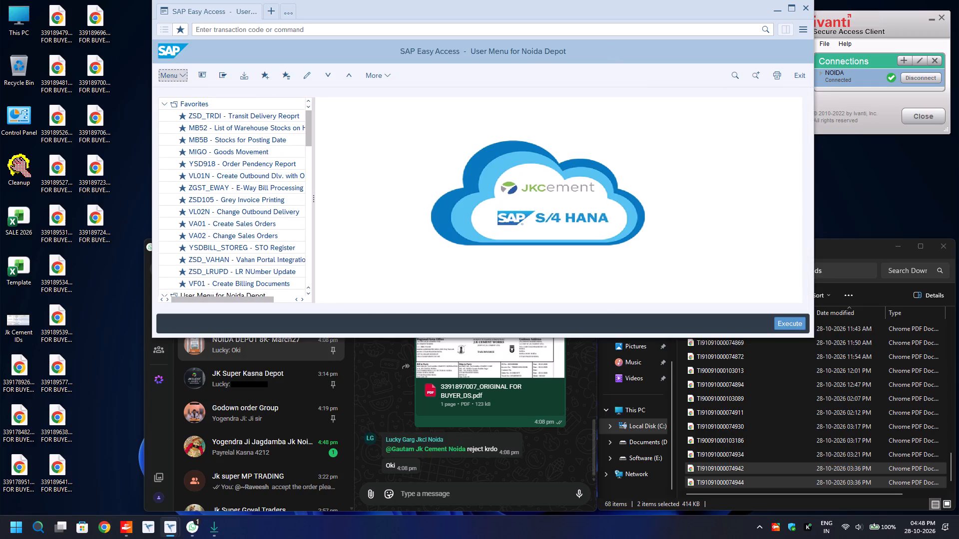
Close the SAP Easy Access window for the Noida Depot user menu to log off the session.
left_click(808, 7)
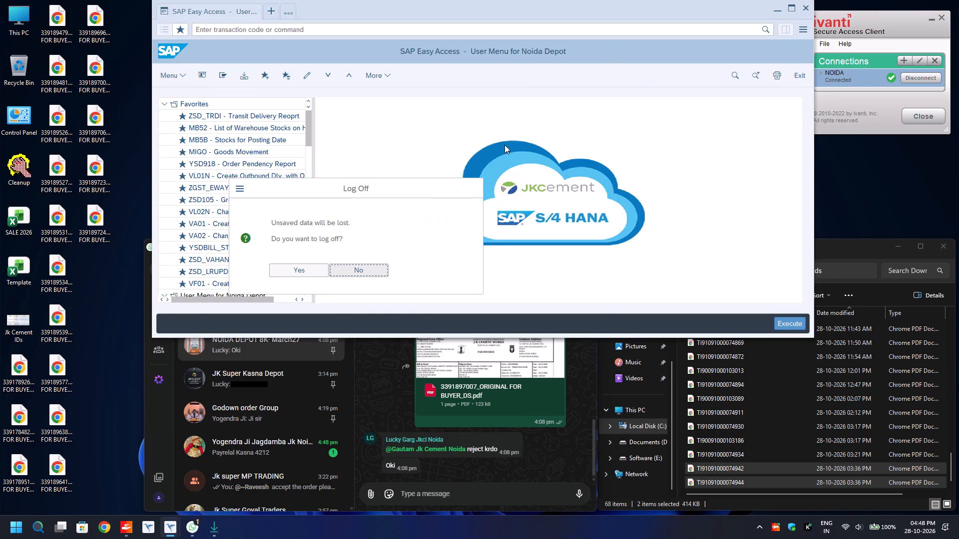
Decline the log-off confirmation and stay in the current SAP session.
left_click(363, 268)
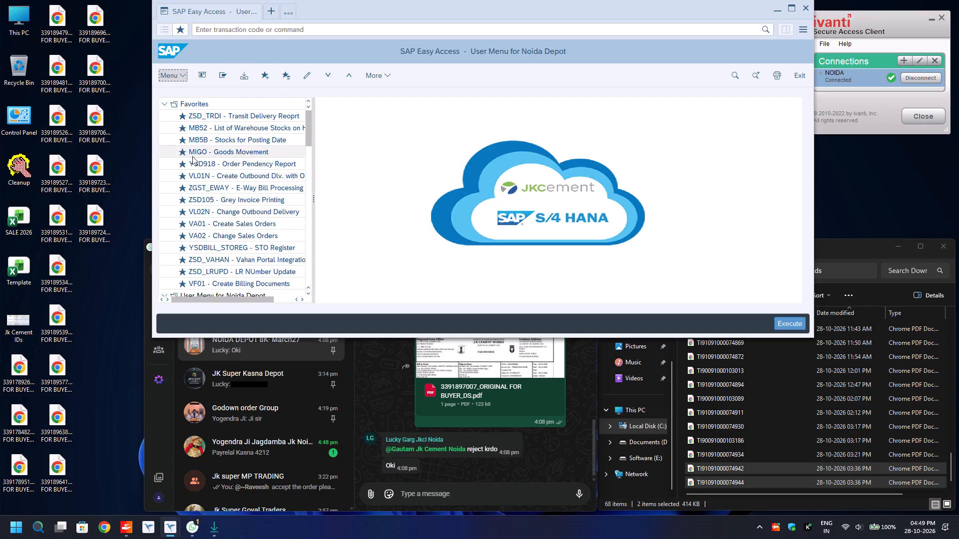
Open the YSD918 Order Pendency Report and set its document date range from 28.10.2026 to 31.10.2026.
double_click(206, 165)
key("BackSpace")
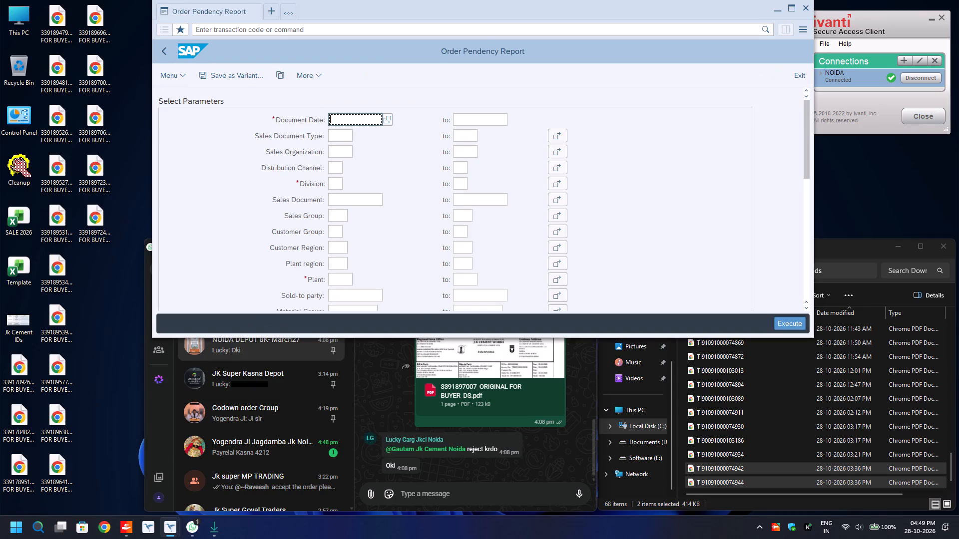
key("Down")
key("Return")
key("Tab")
key("BackSpace")
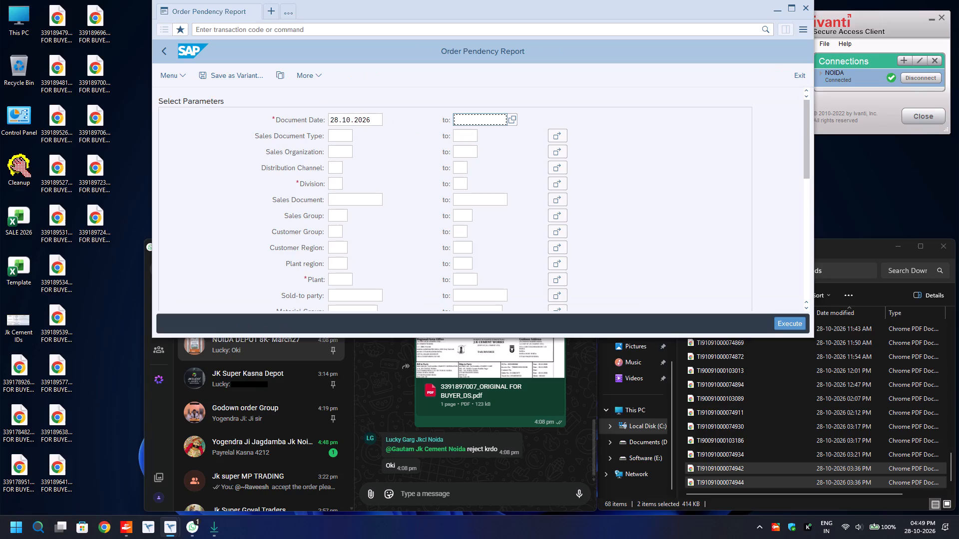
key("Down")
key("Up")
key("Return")
key("Return")
Set the division range of the report from 00 to 99.
key("BackSpace")
key("Down")
key("Return")
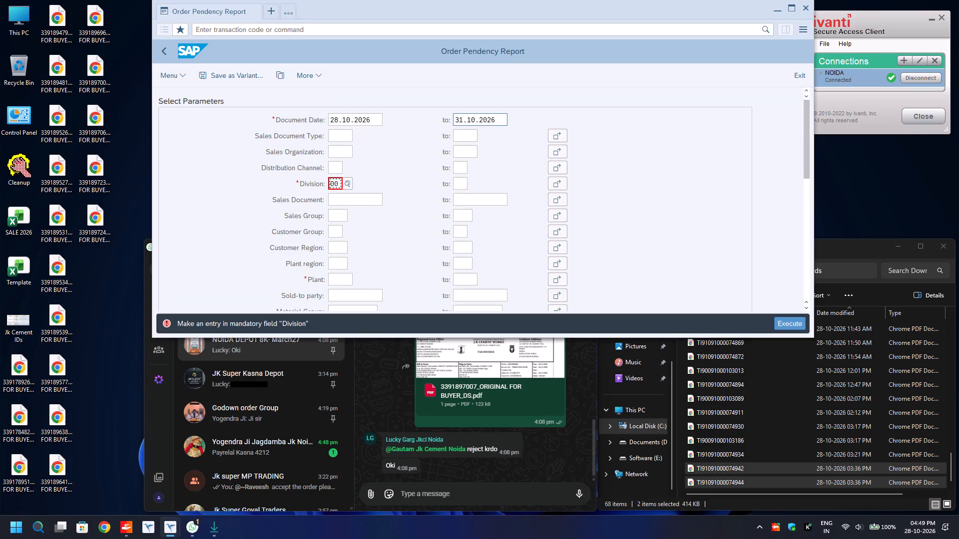
key("Tab")
key("BackSpace")
key("Down")
key("Return")
key("Return")
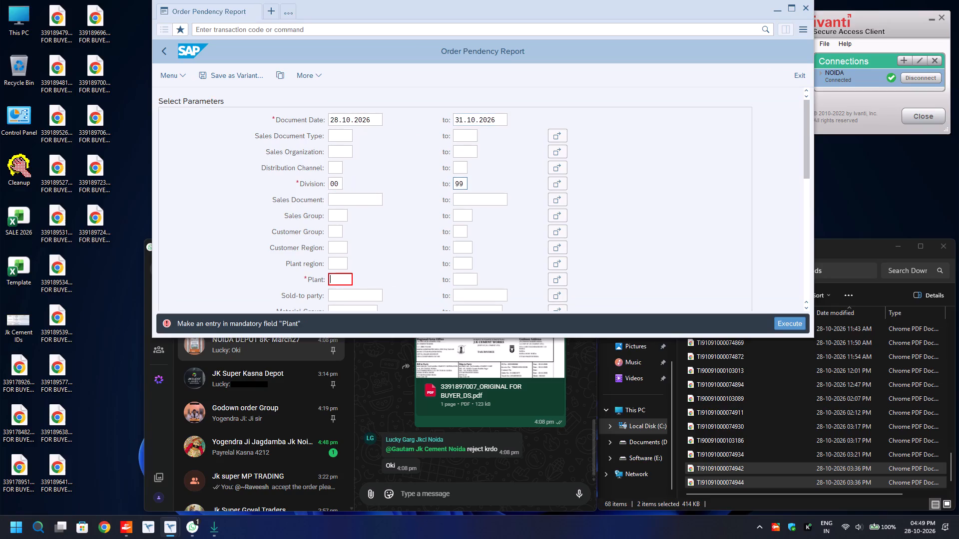
Set the plant to the wildcard * and execute the order pendency report.
key("Down")
key("Up")
key("BackSpace")
key("Down")
key("Return")
key("Return")
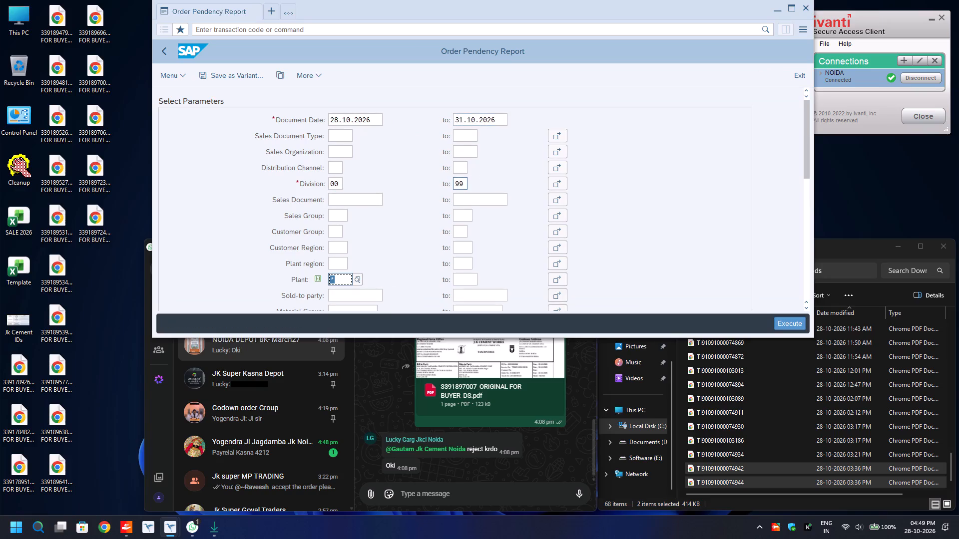
key("F8")
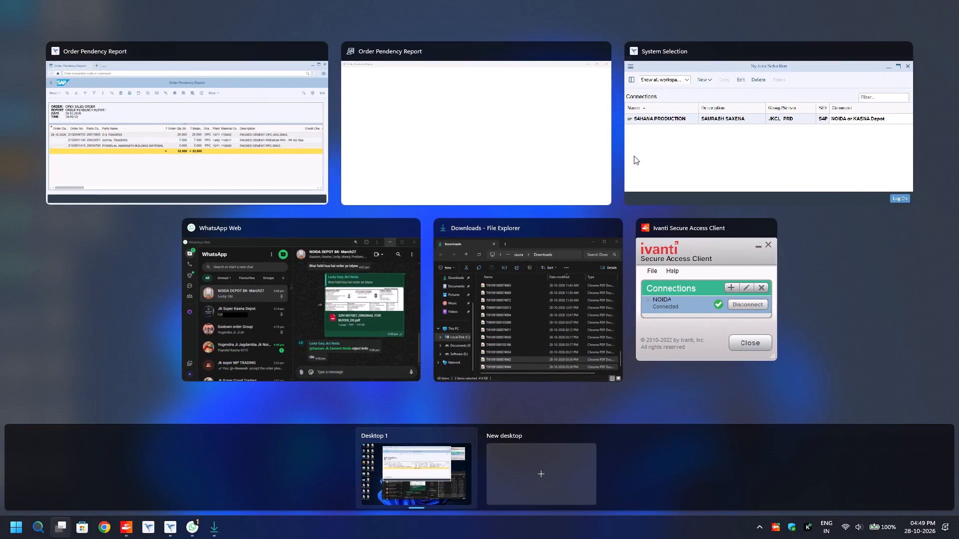
Switch to the System Selection window and open the S4HANA PRODUCTION connection for NOIDA or KASNA Depot.
left_click(662, 152)
double_click(452, 88)
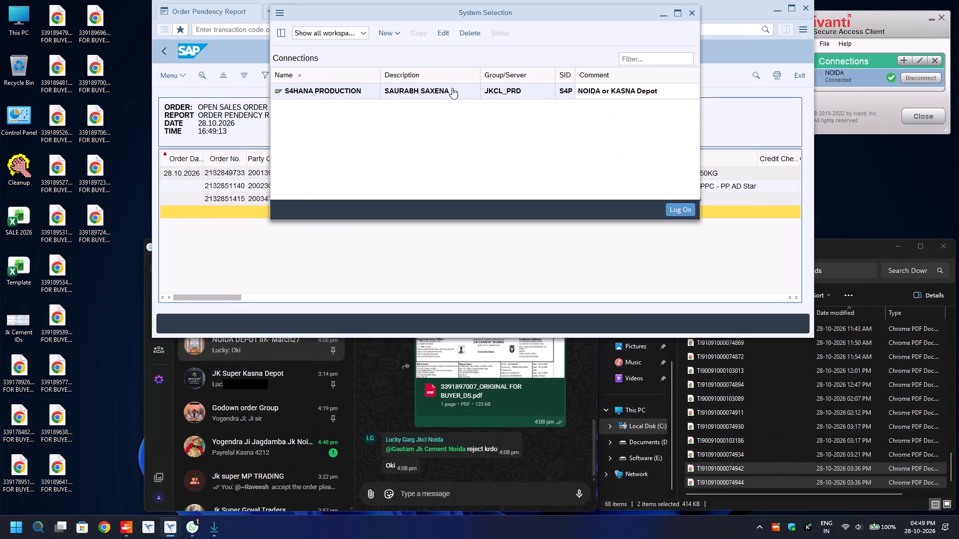
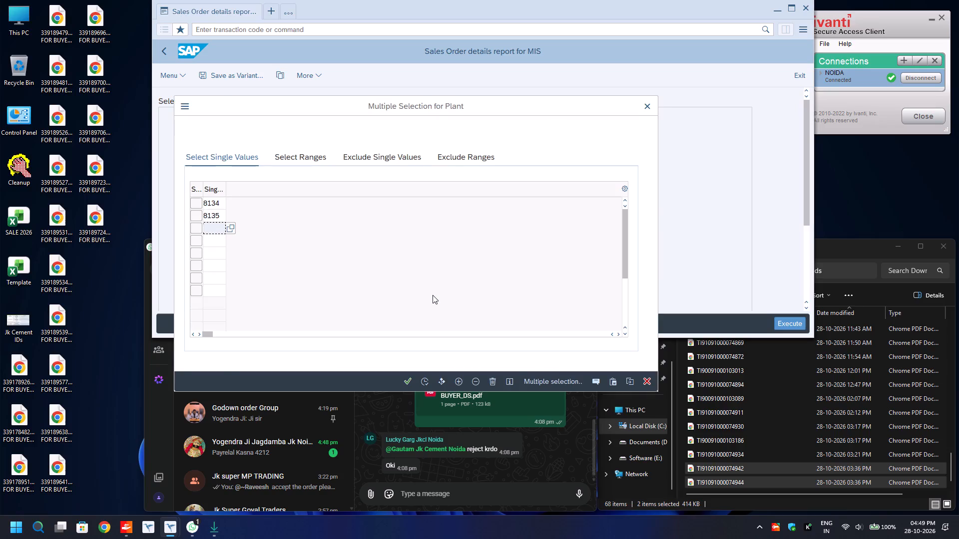
Accept plants 8134 and 8135 in the multiple selection and execute the Sales Order details report for MIS.
key("F8")
key("F8")
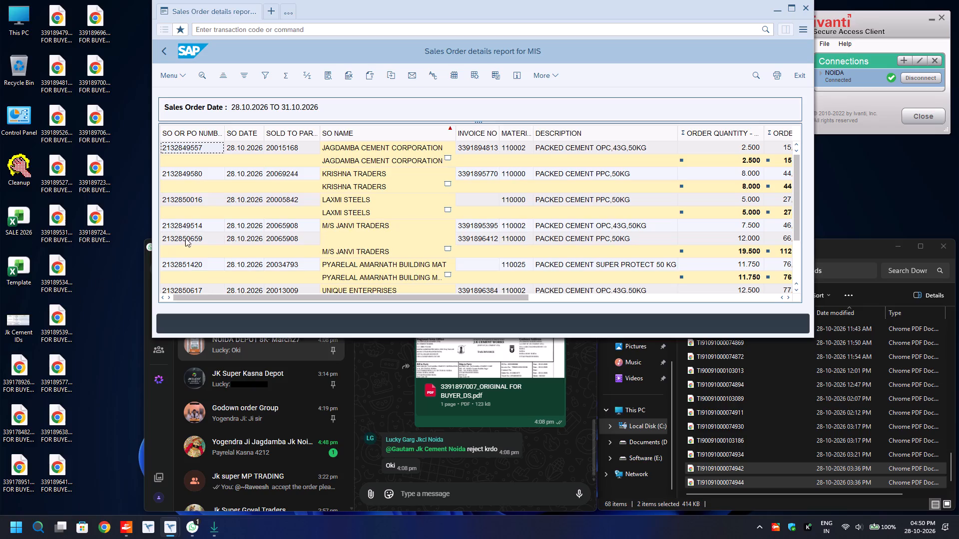
left_click(199, 267)
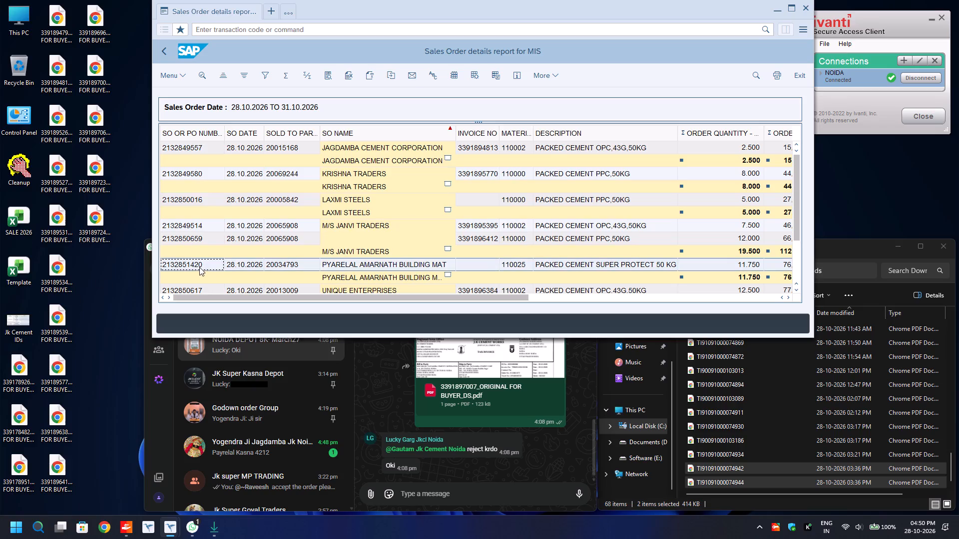
key("ctrl+y")
key("ctrl+c")
key("ctrl+n")
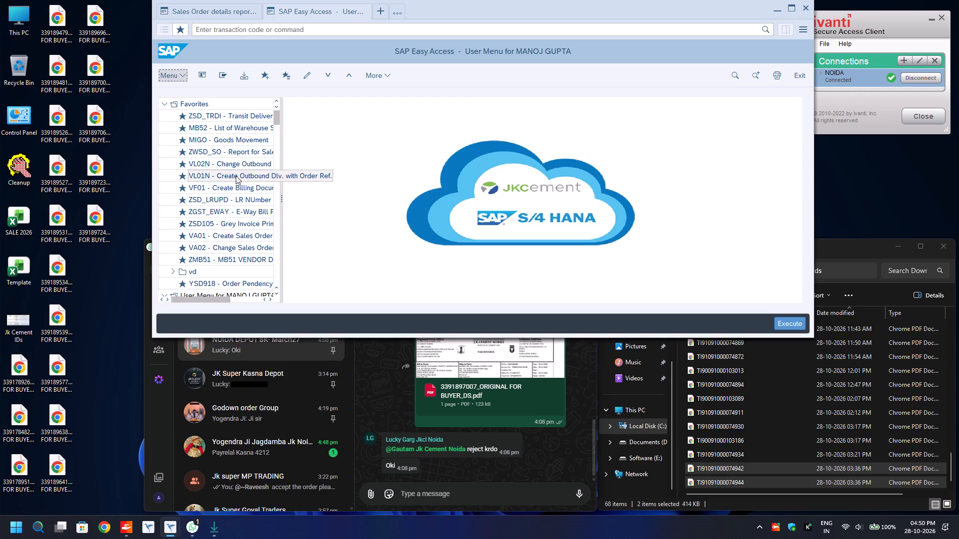
double_click(236, 176)
key("ctrl+v")
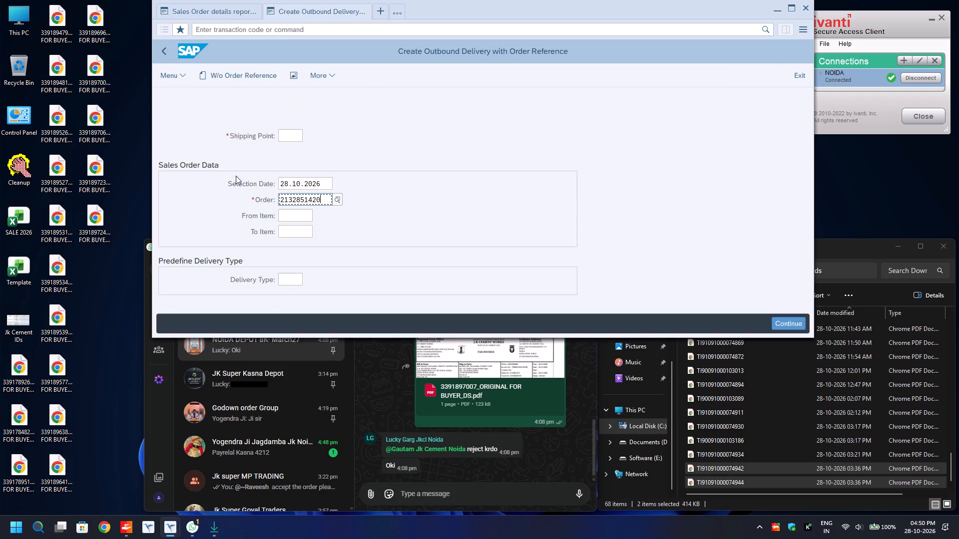
key("Up")
key("Up")
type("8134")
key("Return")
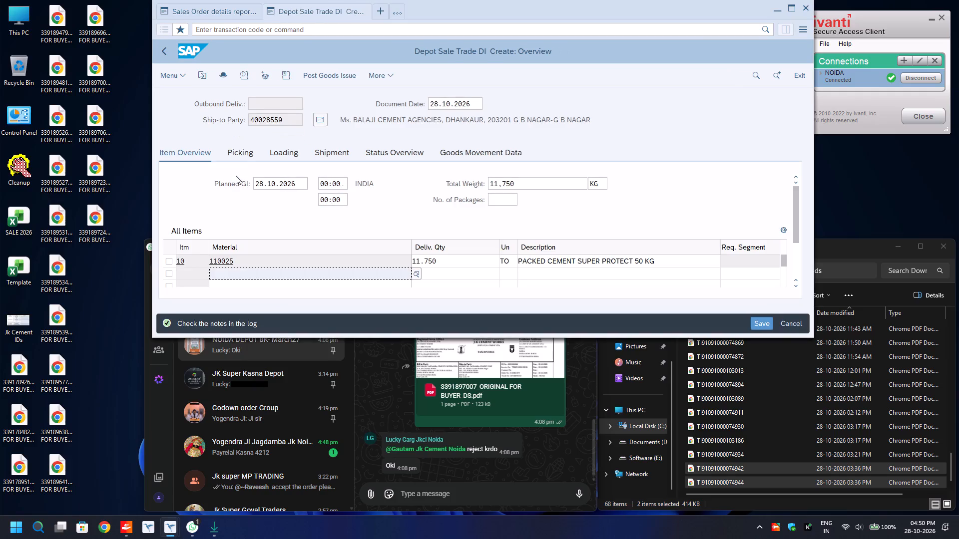
In the picking data of item 10, enter picked quantity 11.750 and batch 1001-8134.
left_click(240, 154)
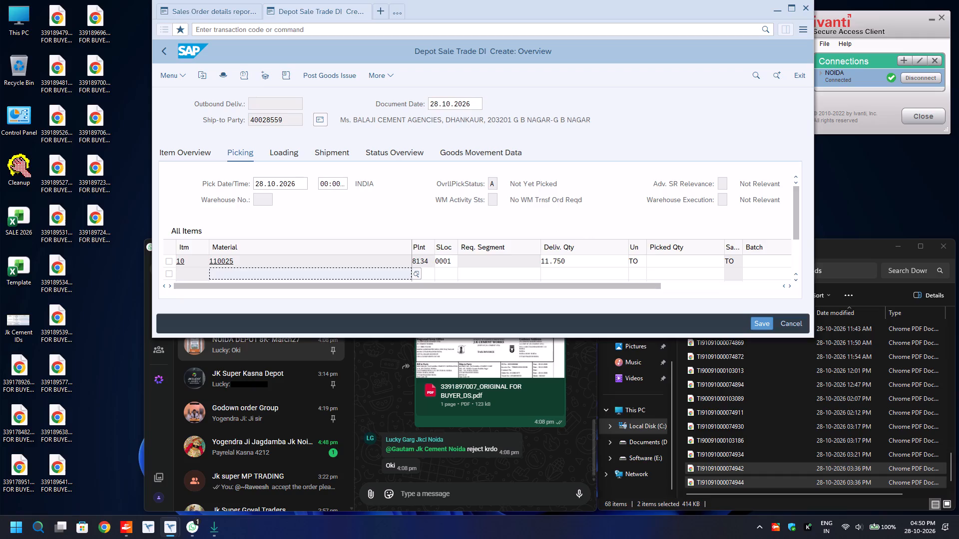
left_click(682, 263)
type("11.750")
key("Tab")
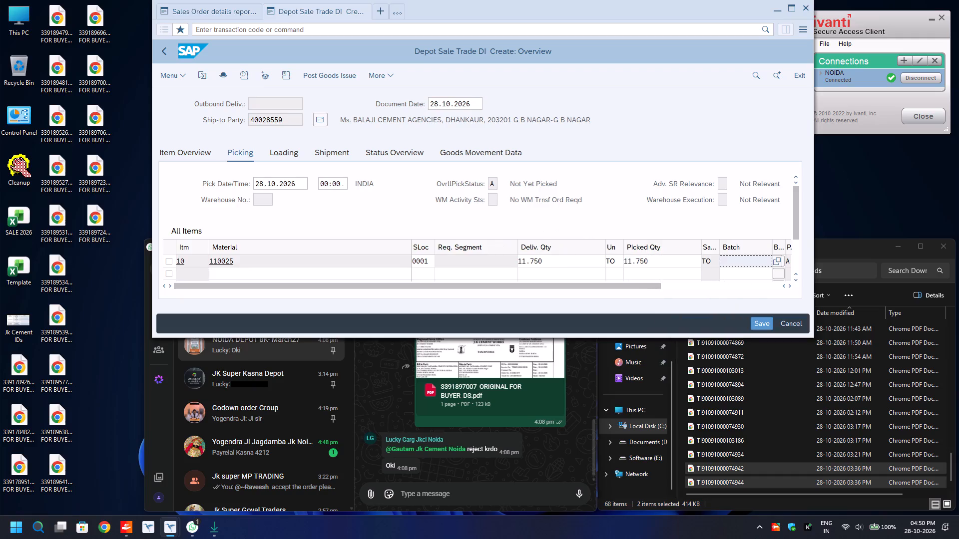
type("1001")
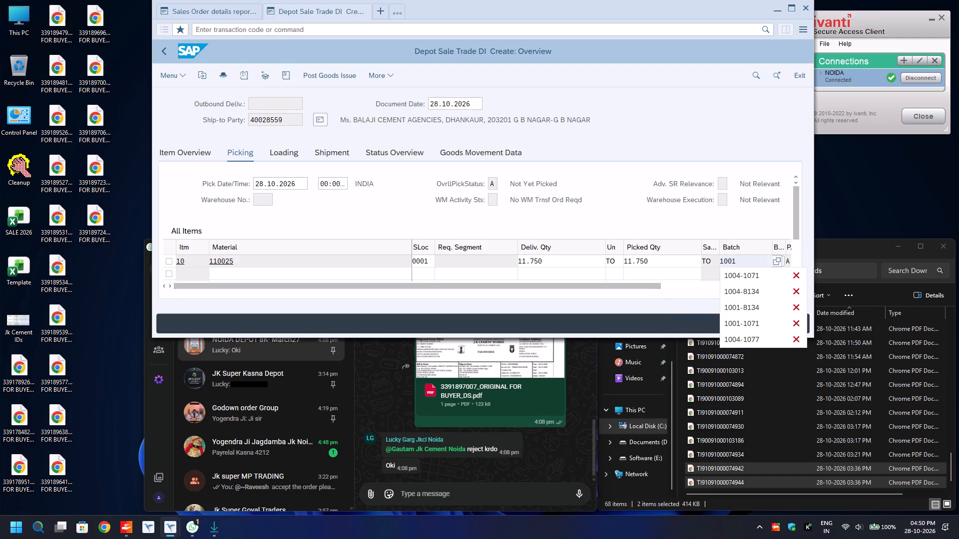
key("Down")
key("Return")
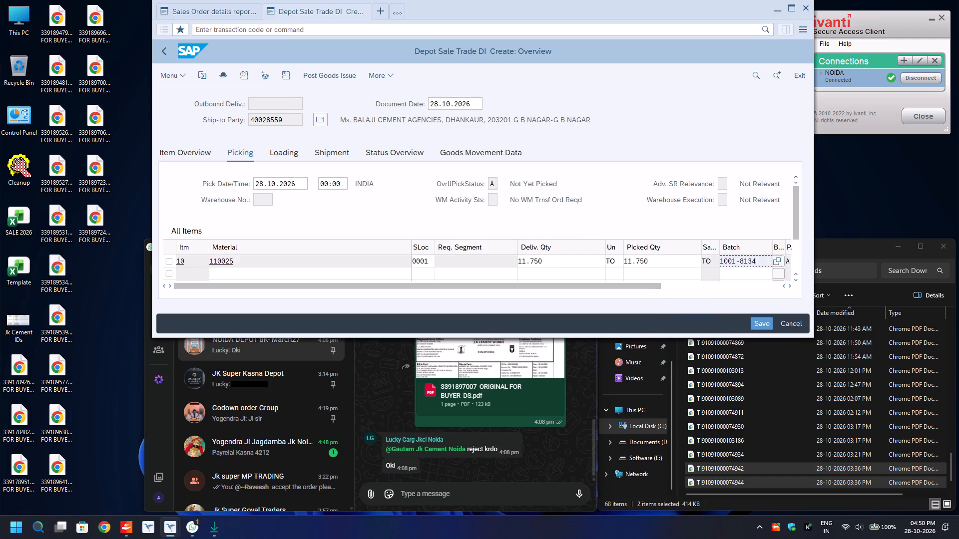
In the delivery header's additional data, set the transport mode to ROAD and fill the Road Transporter1 factory code from the previously used entry.
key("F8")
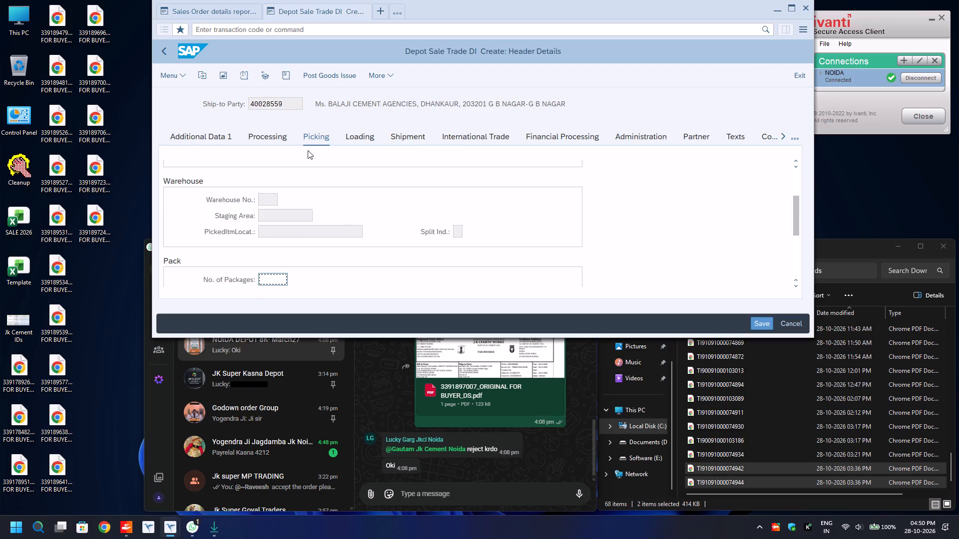
left_click(220, 139)
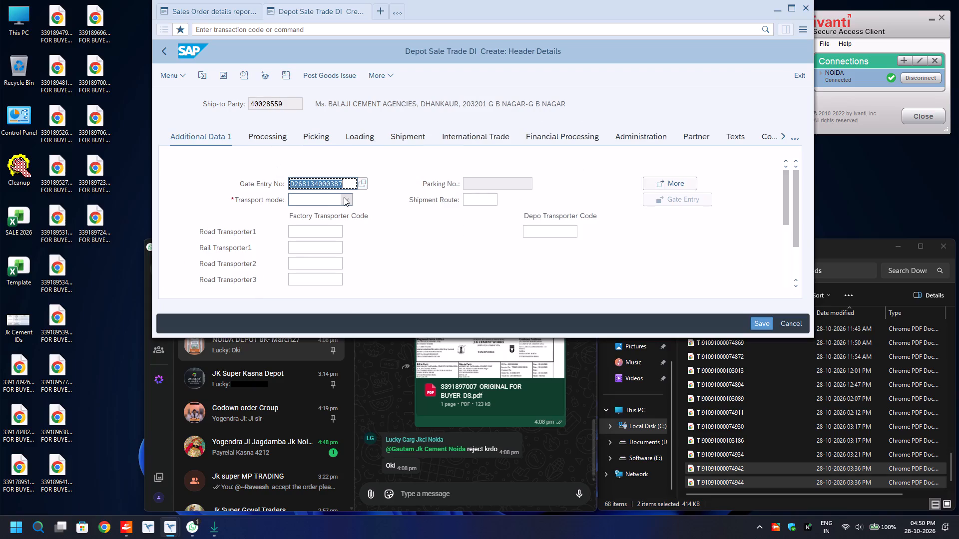
left_click(344, 197)
left_click(326, 240)
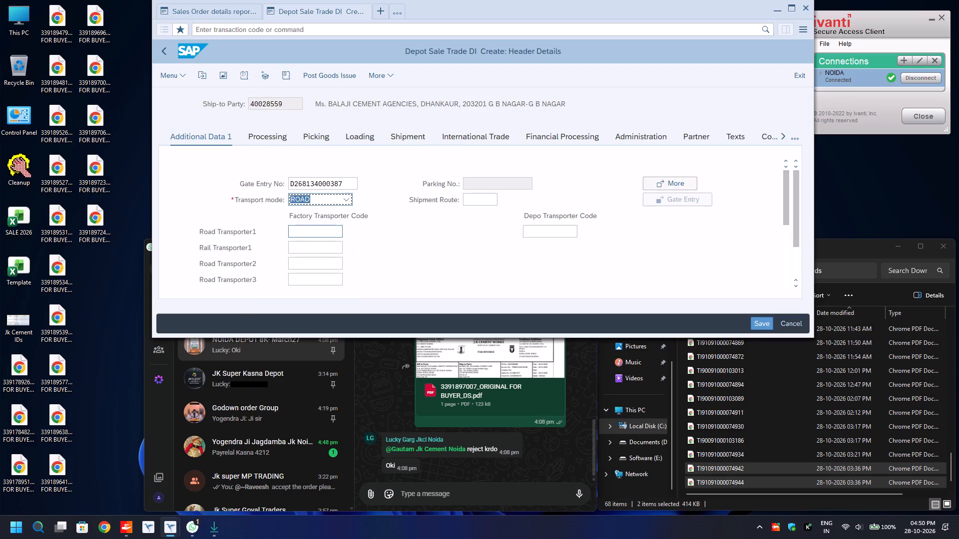
left_click(313, 226)
key("BackSpace")
key("Down")
key("Return")
key("Return")
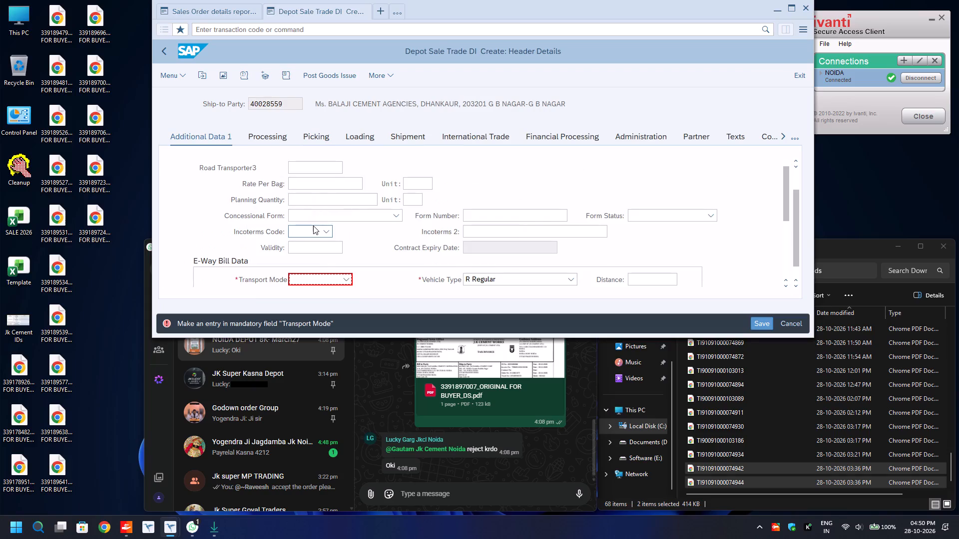
Set the transport mode in the E-Way Bill data to Road and move on to the distance.
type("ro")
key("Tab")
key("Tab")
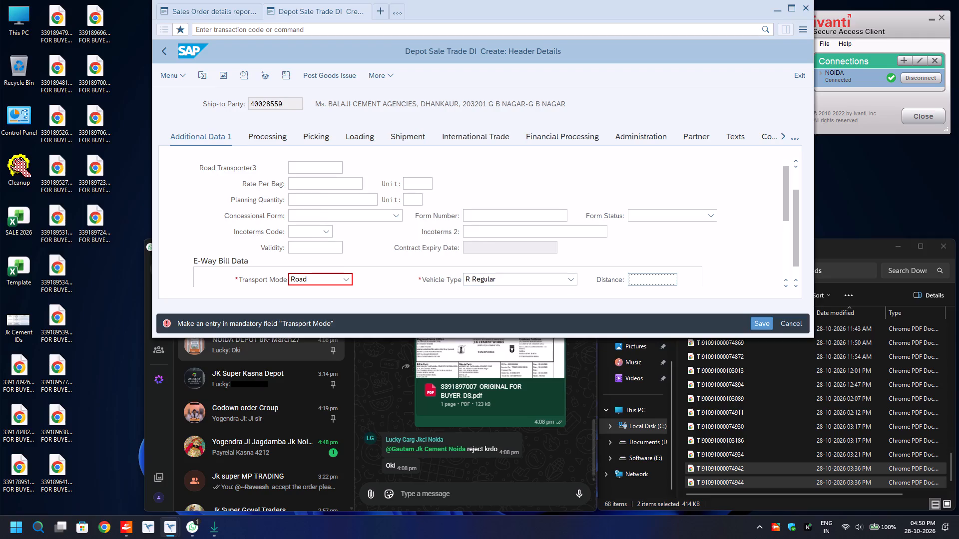
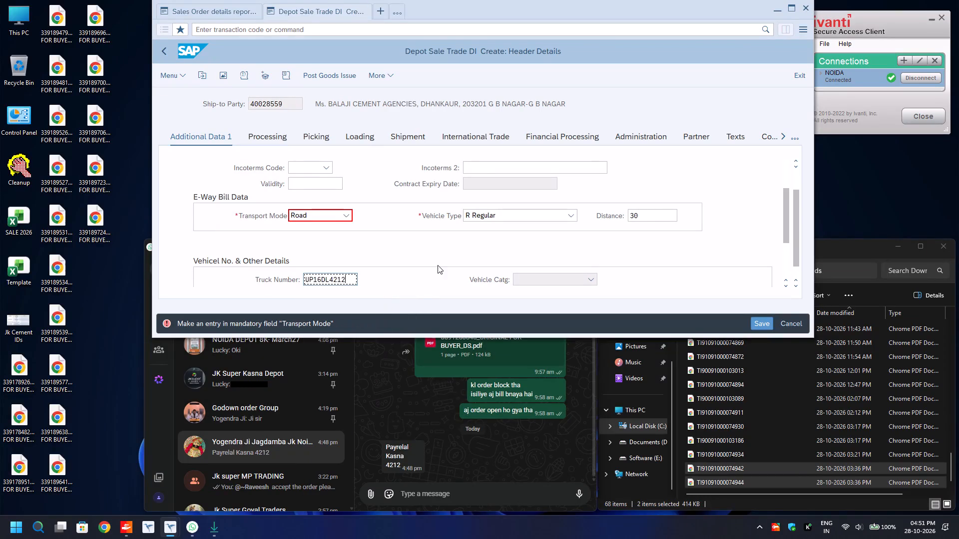
Set the LR/RR number to SELF in the delivery header's vehicle and other details.
key("Tab")
key("Tab")
key("BackSpace")
key("Down")
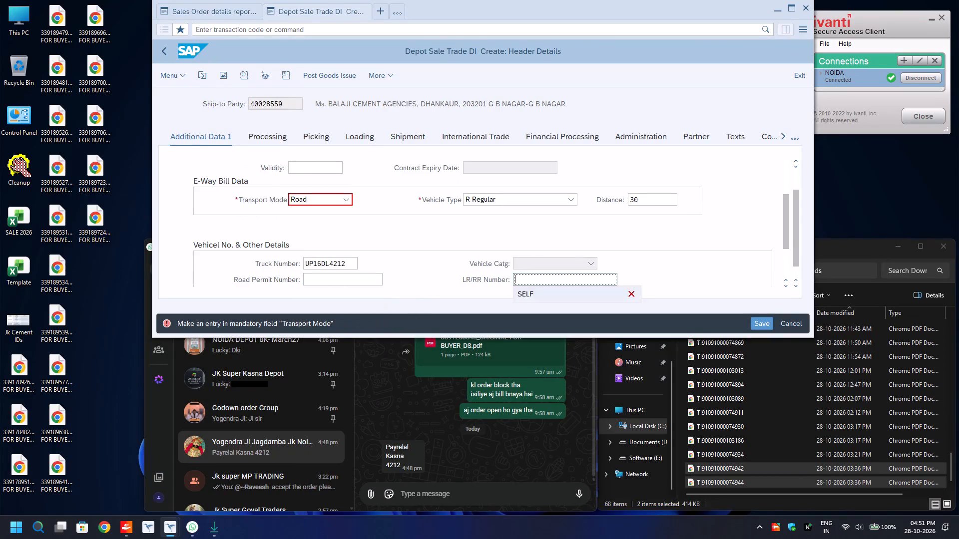
key("Return")
Open the delivery header's shipment details and start filling in the route.
left_click(413, 140)
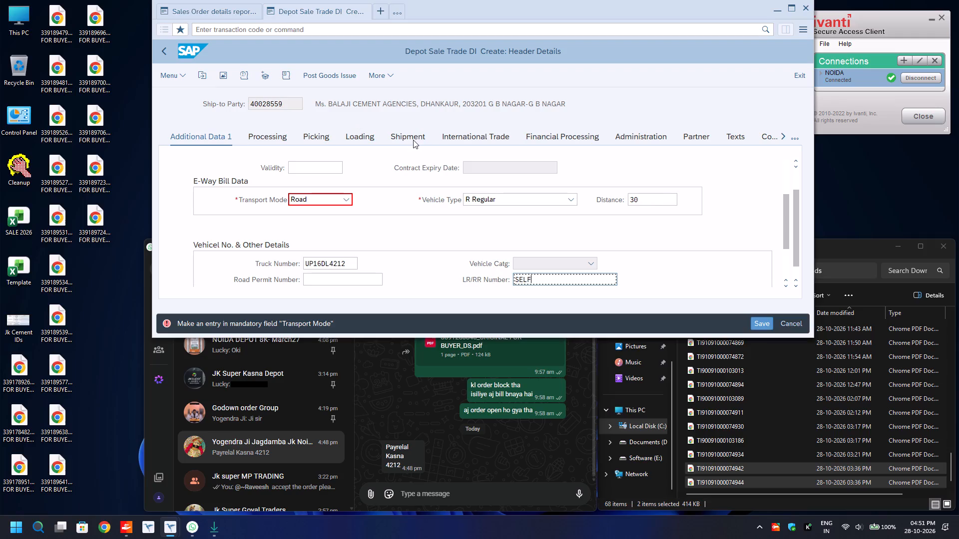
left_click(252, 279)
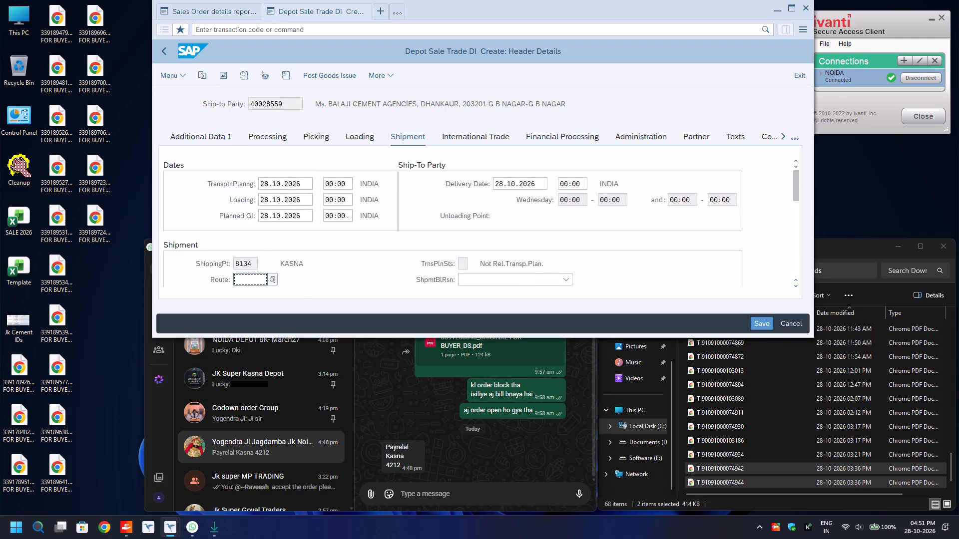
Set the shipment route to ROUTE in the delivery header details.
key("BackSpace")
key("Down")
key("Return")
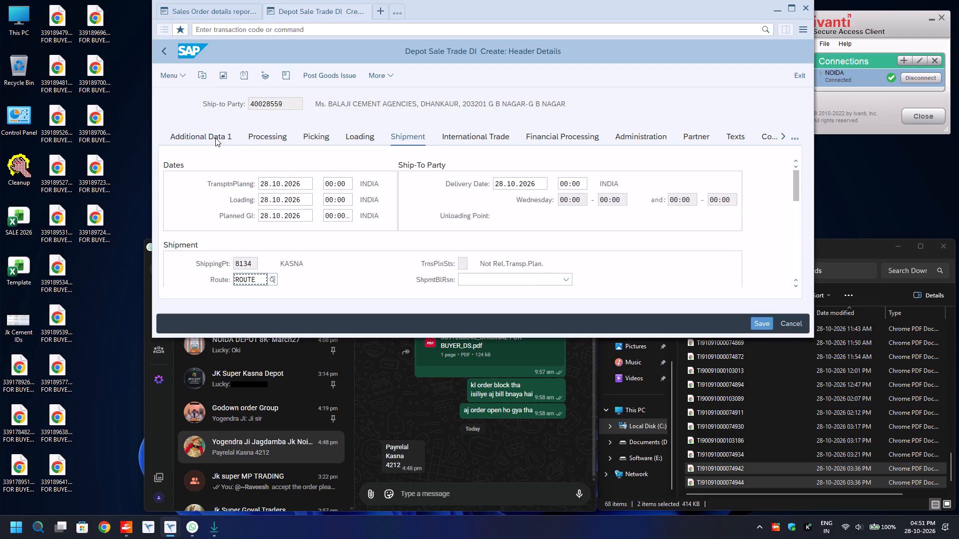
Check the transport and vehicle details in the header's Additional Data 1, return to the item overview and post the goods issue.
left_click(215, 138)
scroll(412, 231, "down", 1)
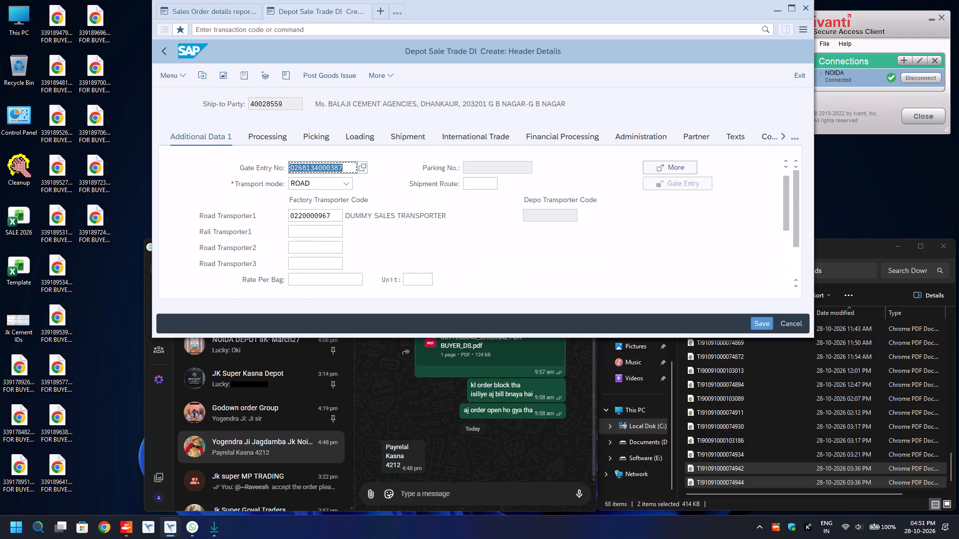
scroll(412, 231, "down", 2)
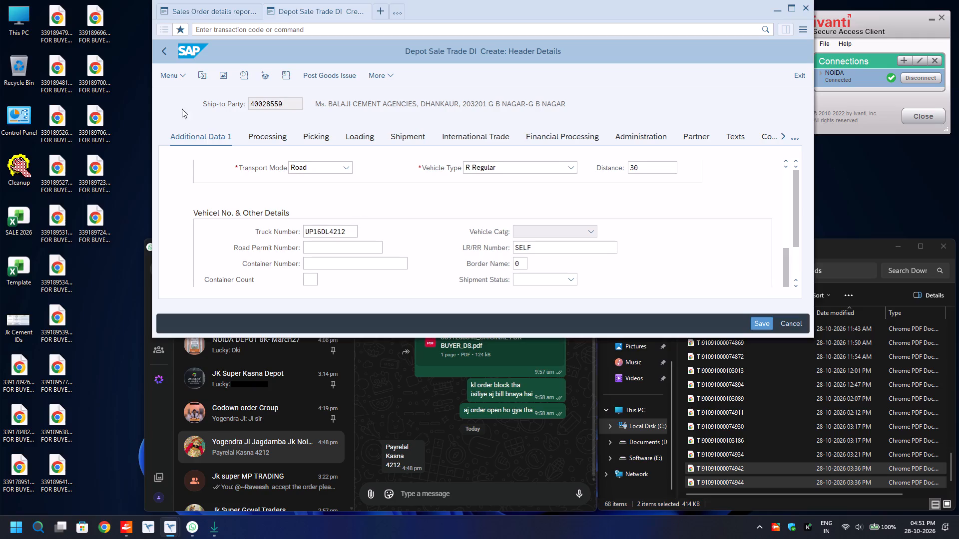
left_click(164, 53)
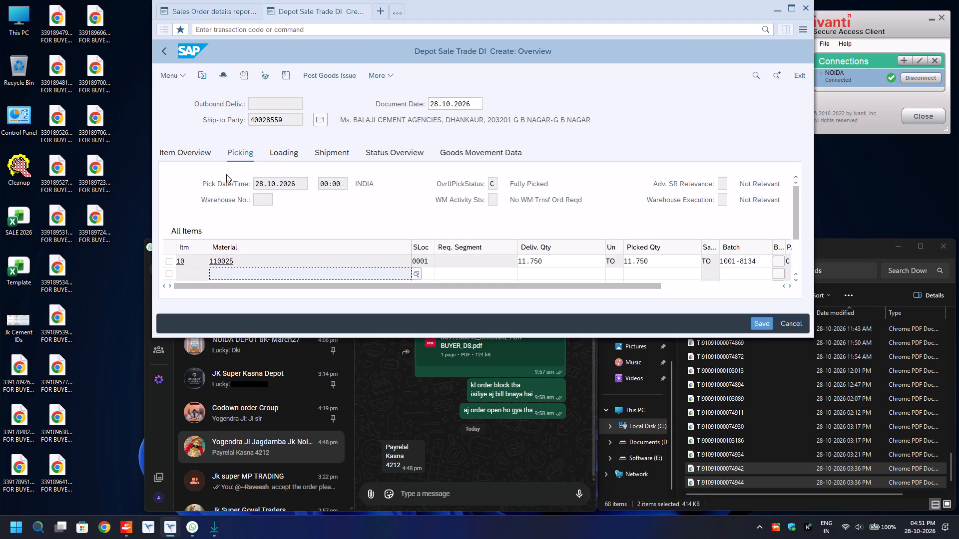
left_click(199, 154)
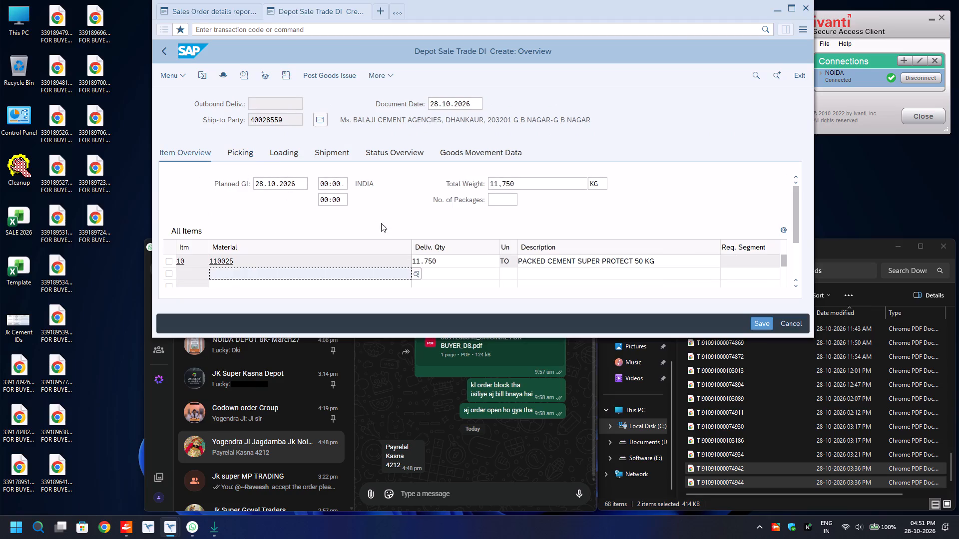
left_click(333, 76)
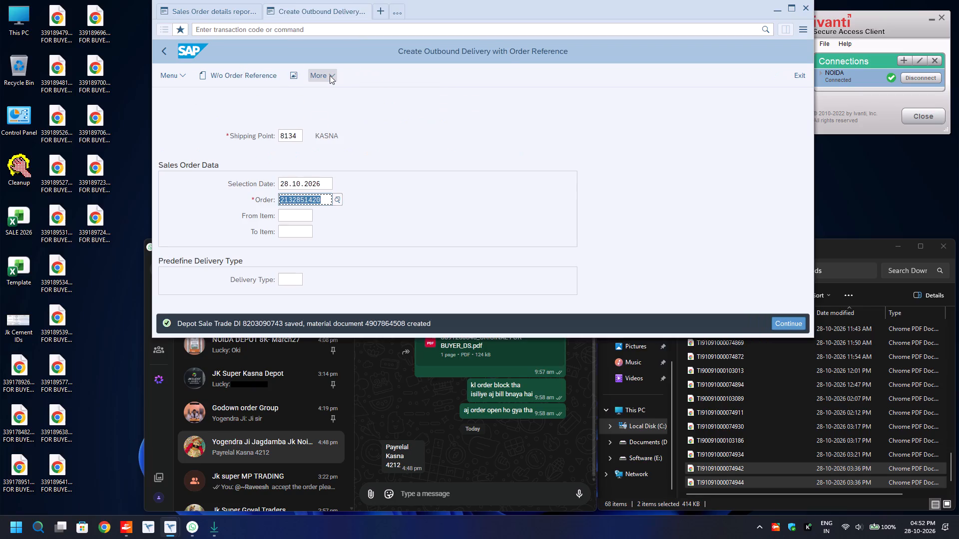
Open ZGST_EWAY in a new session and select e-Invoice with the Sales and Distribution process.
left_click(382, 12)
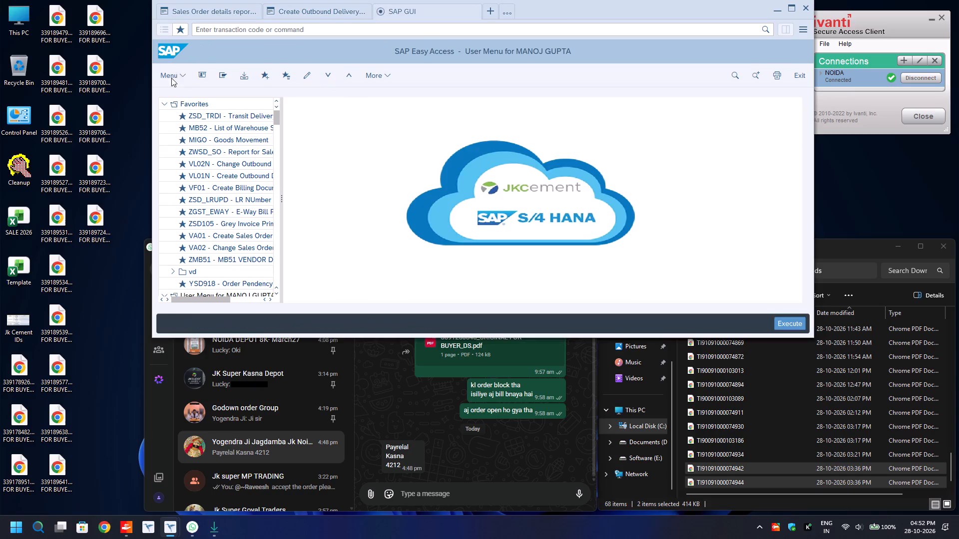
left_click(229, 212)
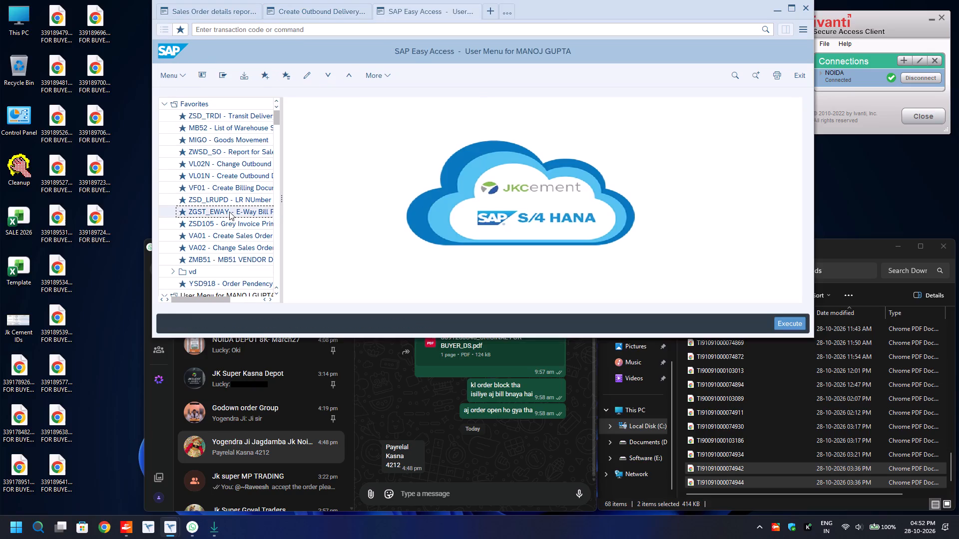
left_click(229, 212)
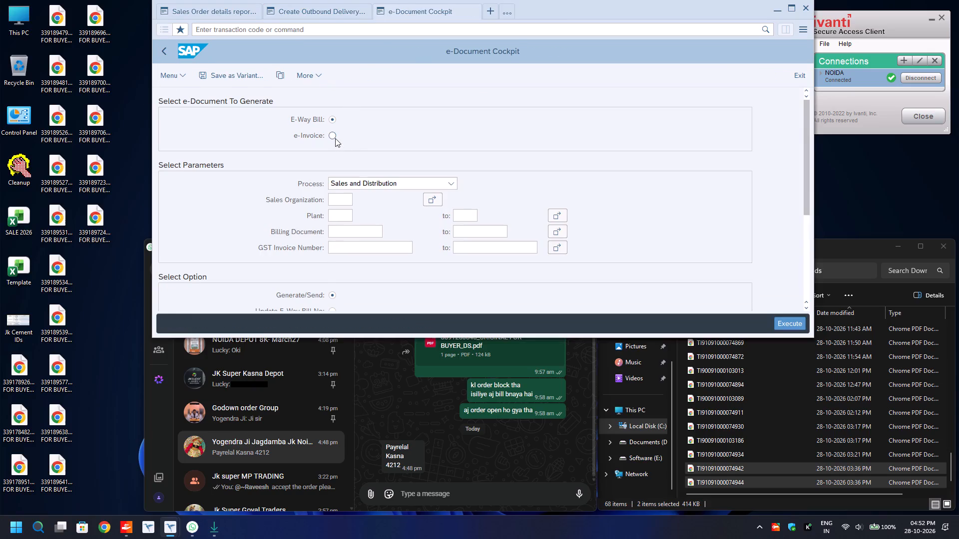
left_click(335, 138)
left_click(342, 184)
left_click(340, 197)
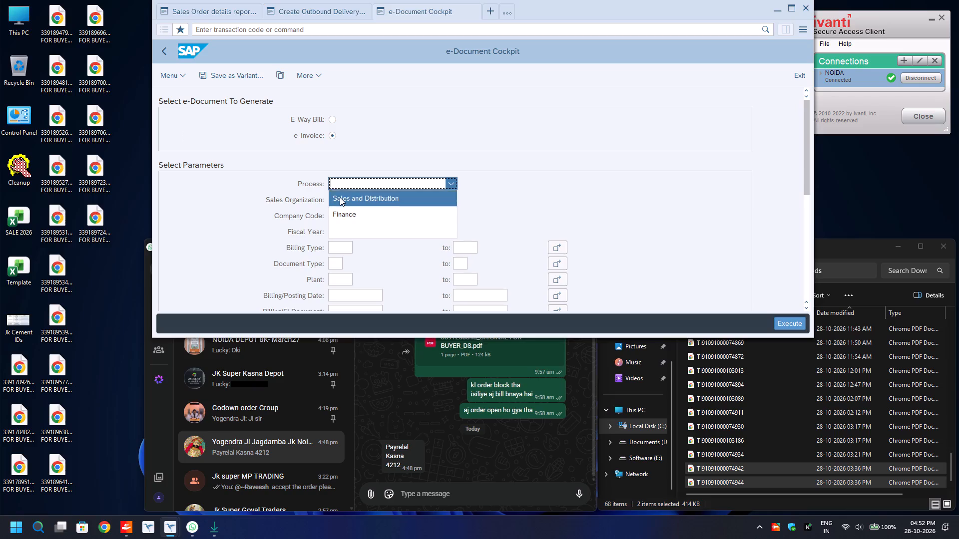
Enter sales organization 1000, plant 8134 and billing date 28.10.2026 as the e-Invoice selection parameters.
left_click(340, 197)
key("BackSpace")
key("Down")
key("Return")
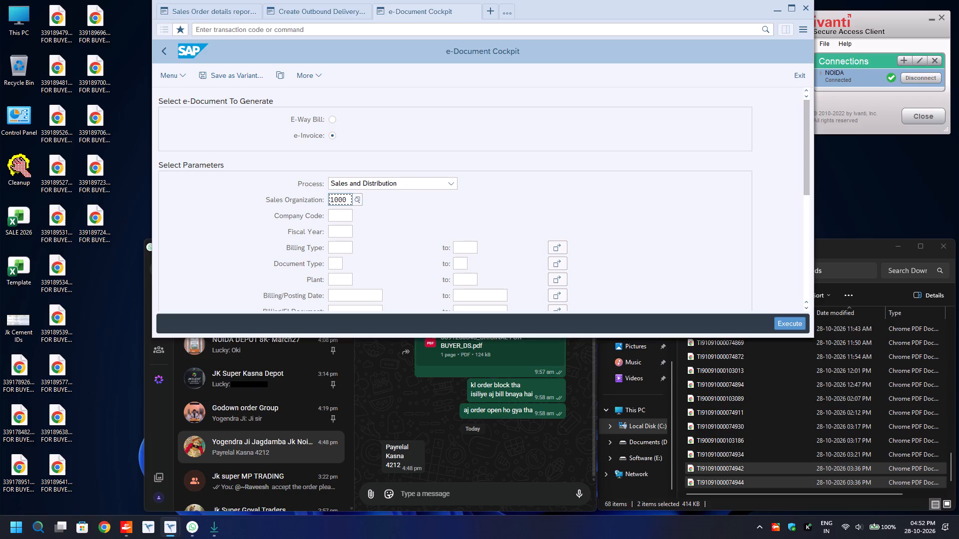
left_click(337, 283)
type("813")
key("4")
key("Return")
key("Down")
key("BackSpace")
key("Down")
key("Return")
Choose Status Report and e-Invoice with E-Way Bill, execute the report, and return to the selection to run it again.
scroll(337, 283, "down", 9)
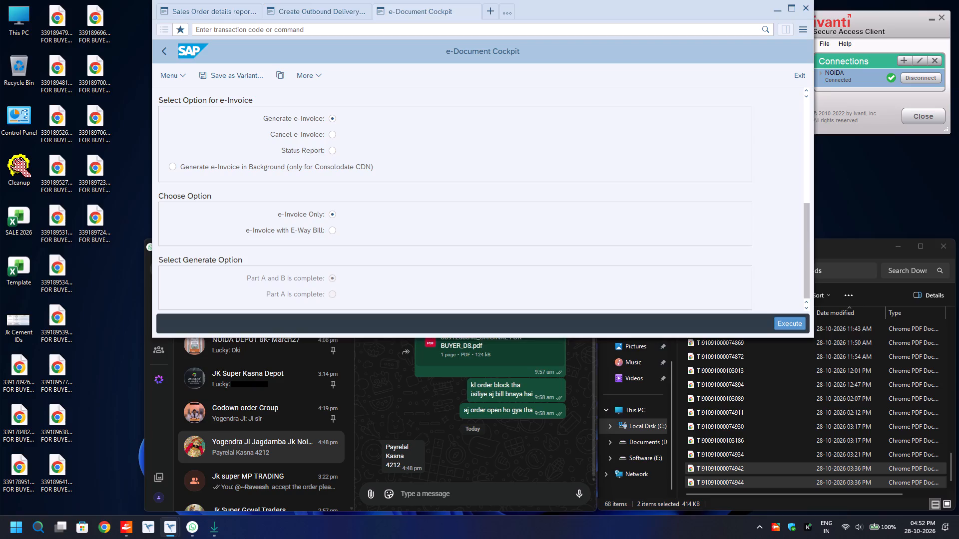
left_click(331, 154)
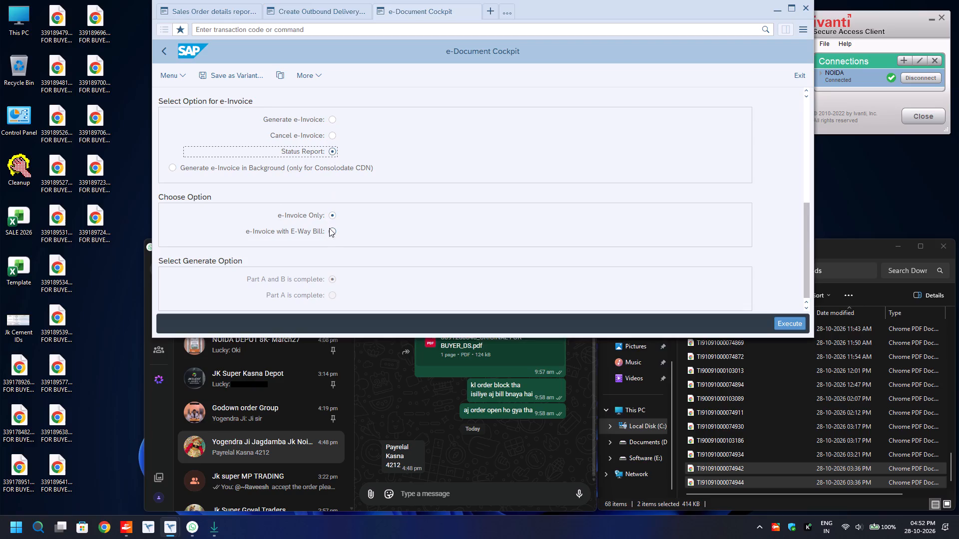
left_click(329, 228)
key("F8")
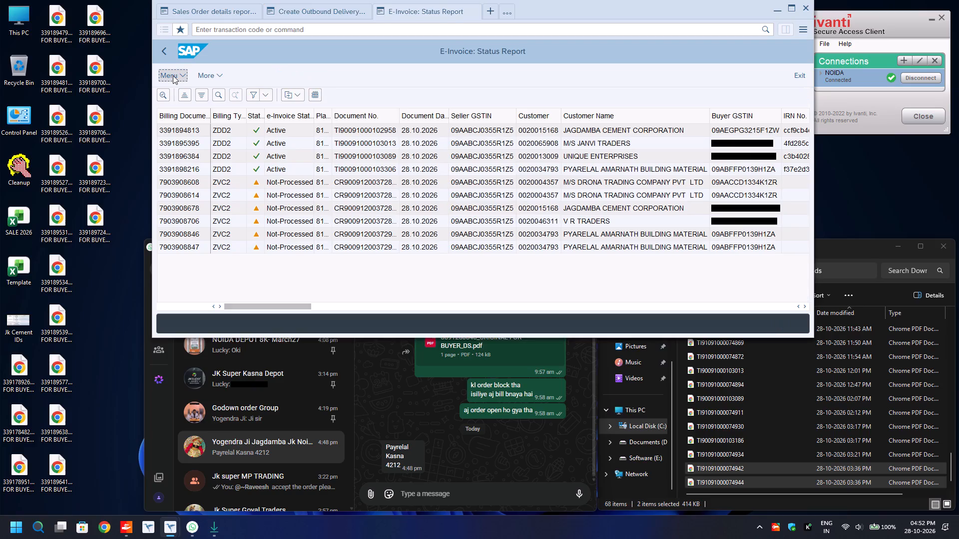
left_click(164, 49)
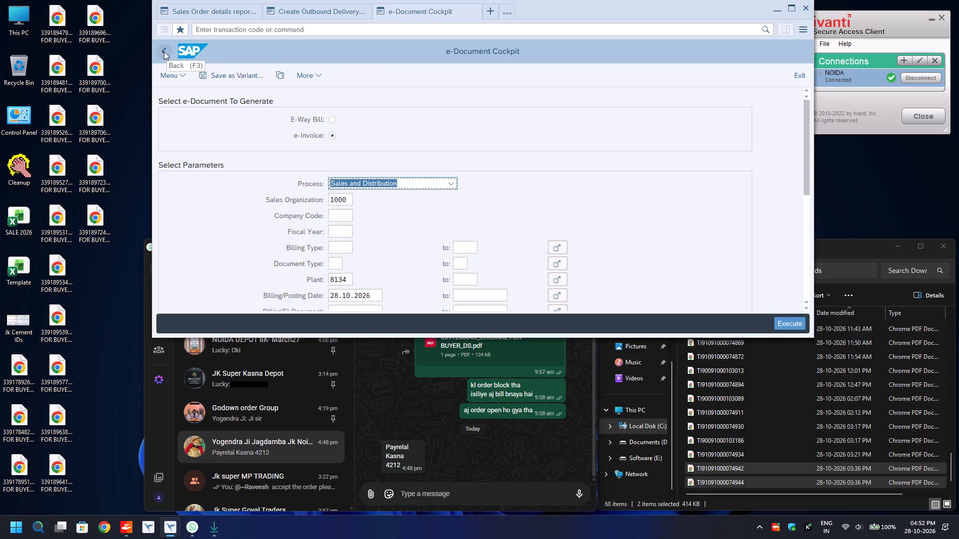
key("F8")
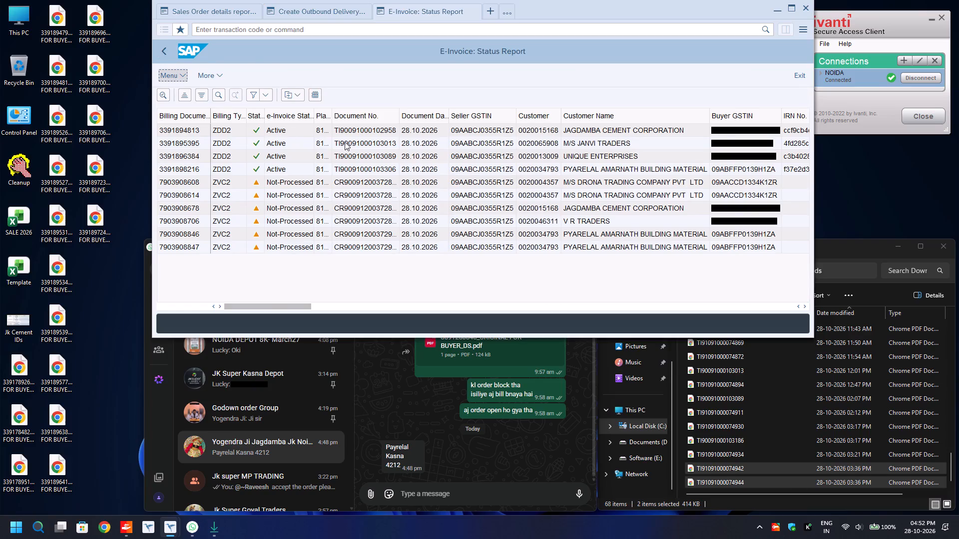
left_click(375, 169)
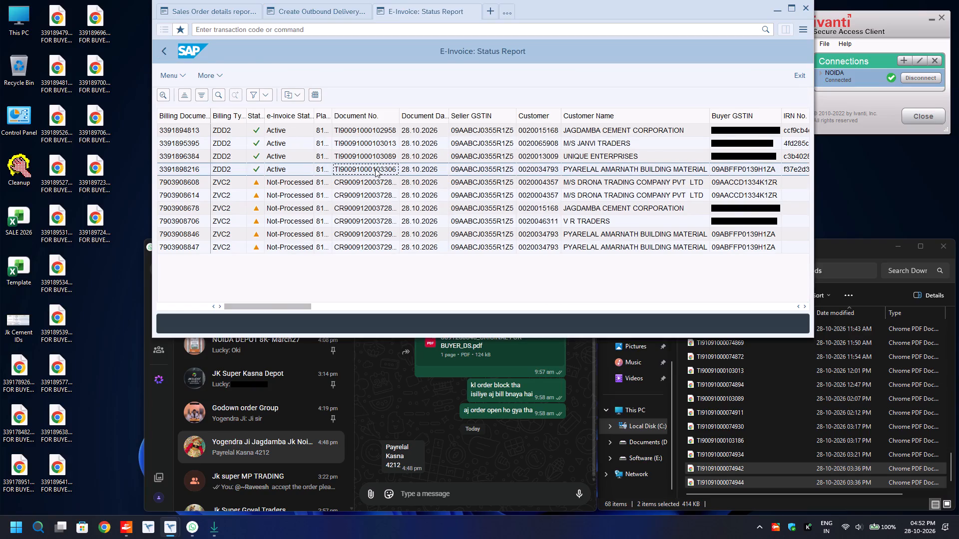
right_click(375, 169)
left_click(353, 174)
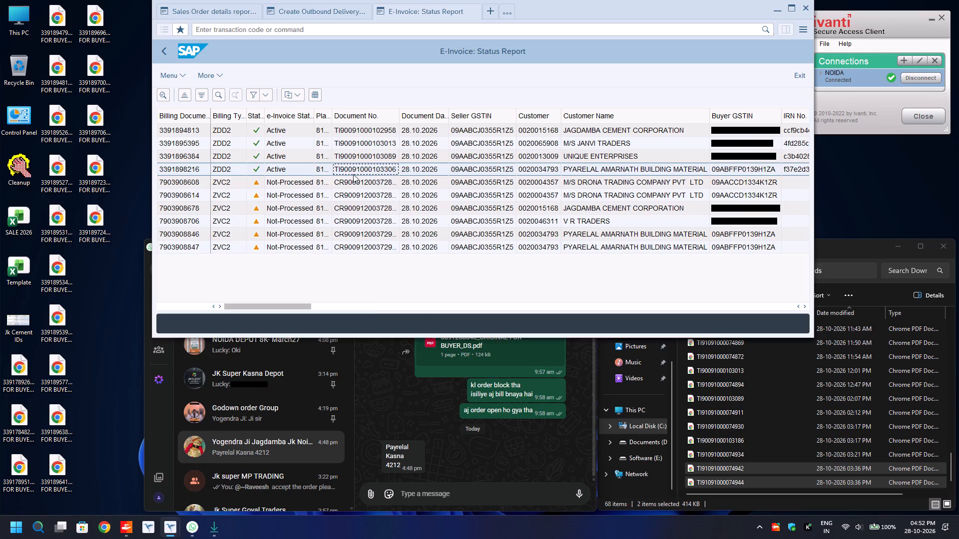
scroll(353, 174, "down", 6)
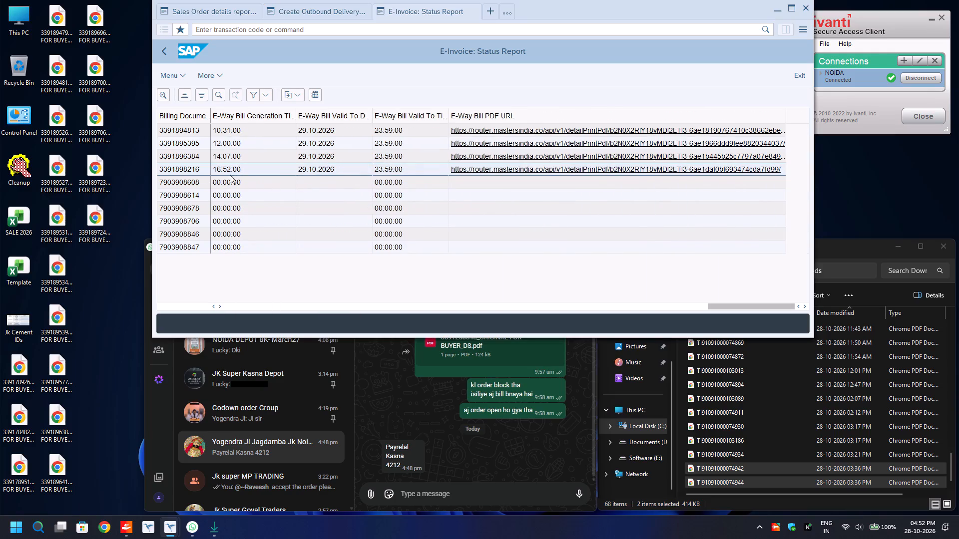
left_click(187, 168)
key("ctrl+y")
key("ctrl+c")
key("ctrl+n")
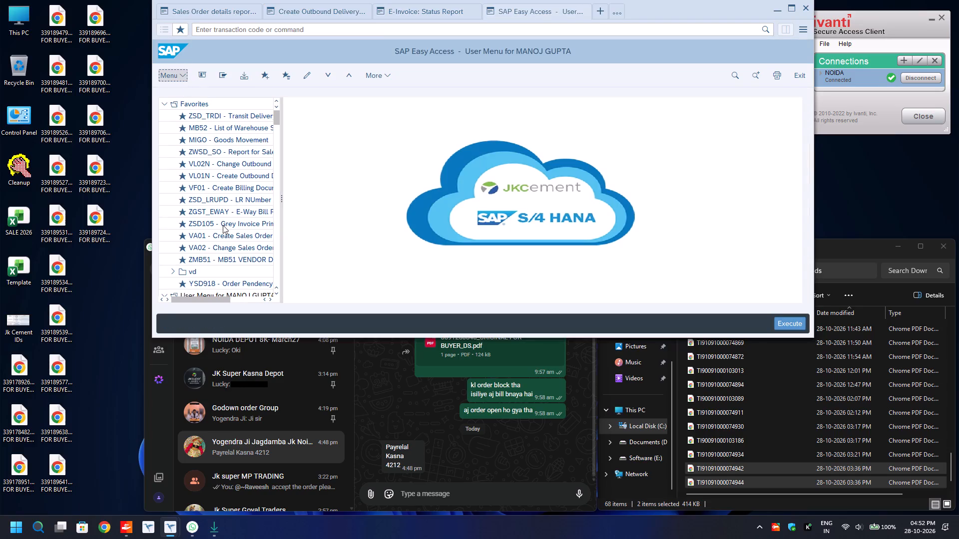
double_click(222, 226)
key("ctrl+v")
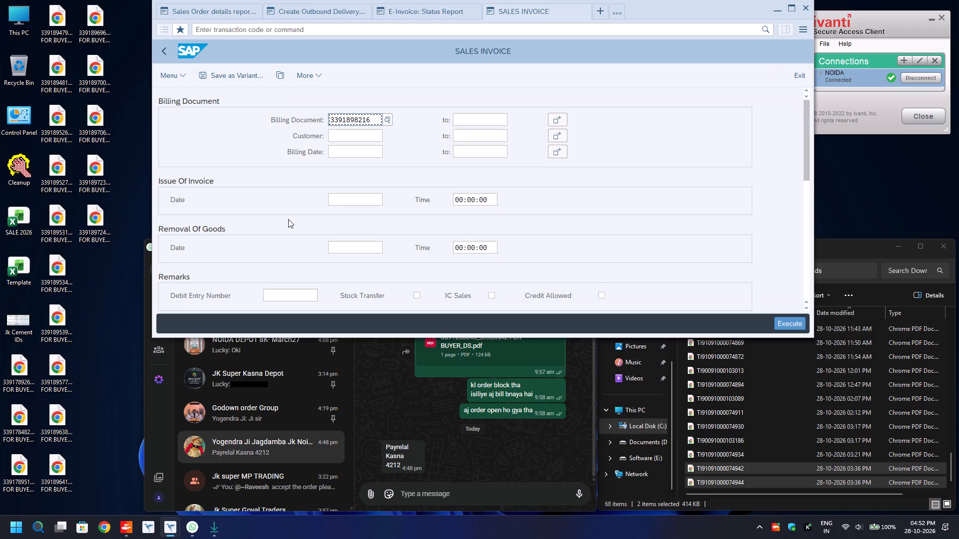
Set the invoice output to A4 Page Print and Digitally Signed, with Add New Signature and the Download option.
scroll(288, 219, "down", 7)
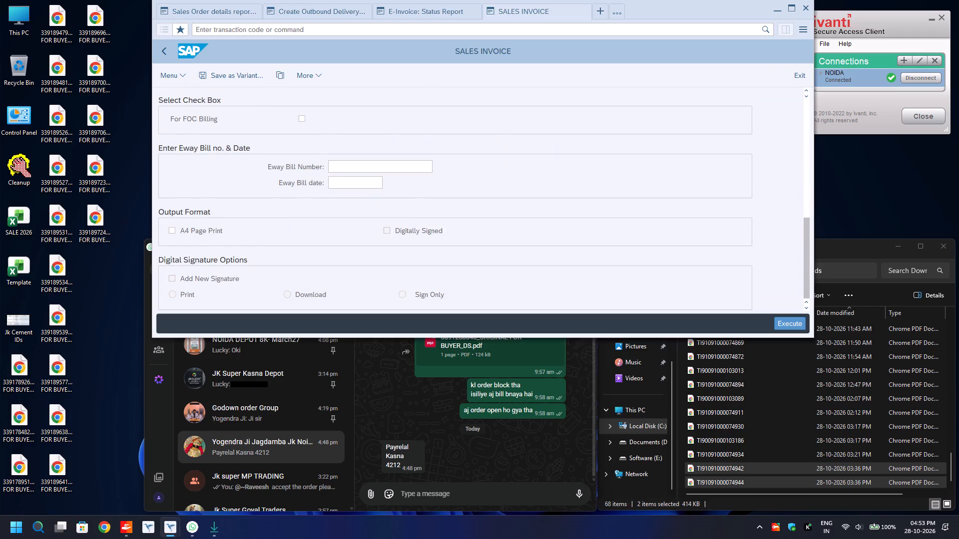
left_click(173, 231)
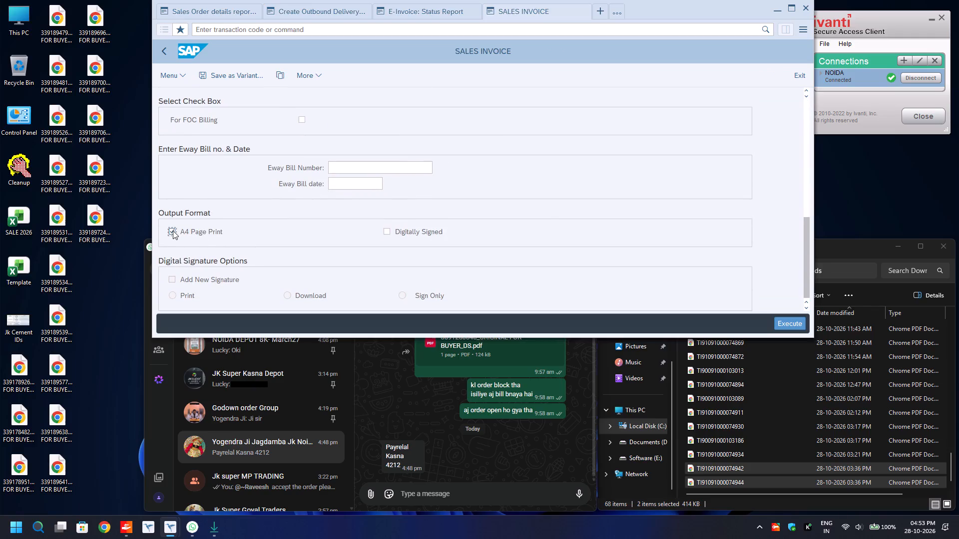
key("Tab")
key("space")
key("Tab")
key("space")
key("Tab")
key("Right")
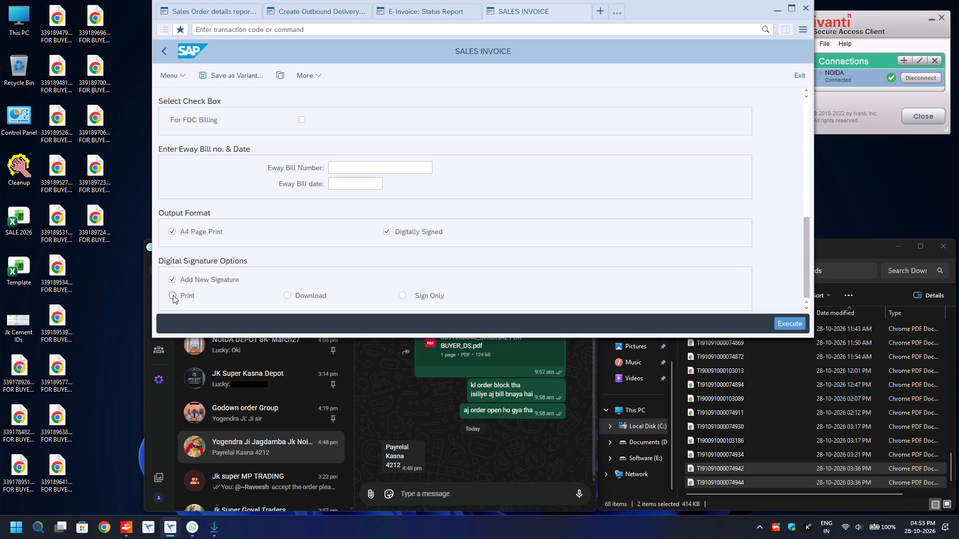
Execute the sales invoice and select only the Original For Buyer copy for download.
key("F8")
key("space")
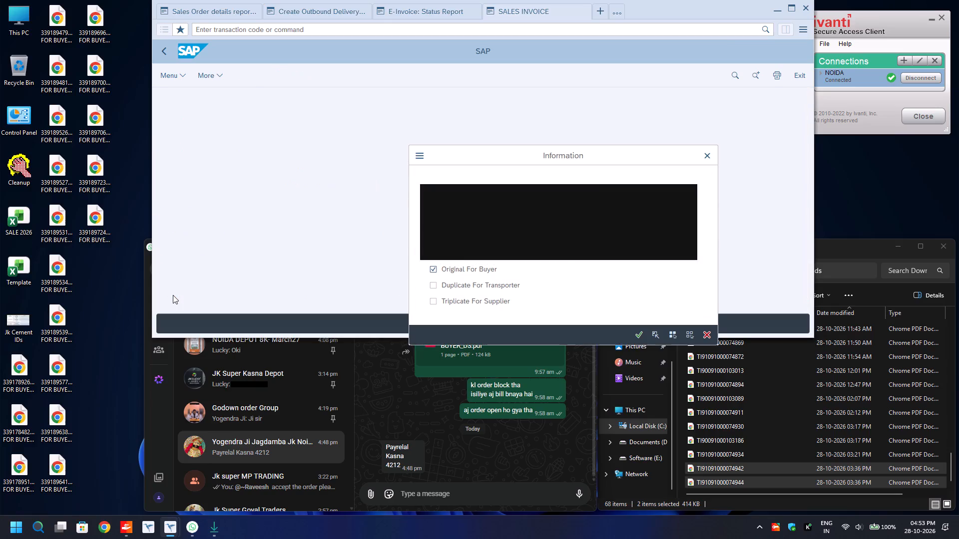
key("Return")
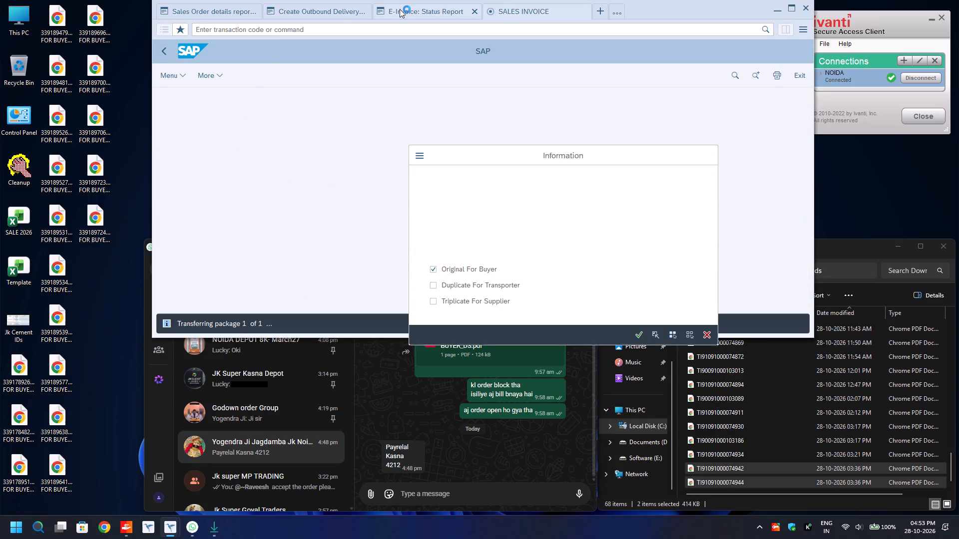
left_click(400, 9)
left_click(537, 169)
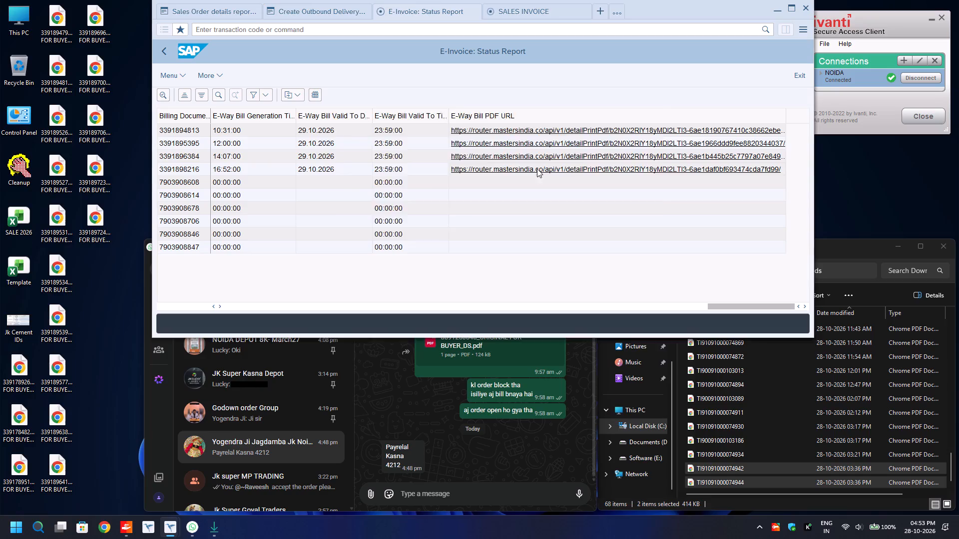
key("Left")
key("Return")
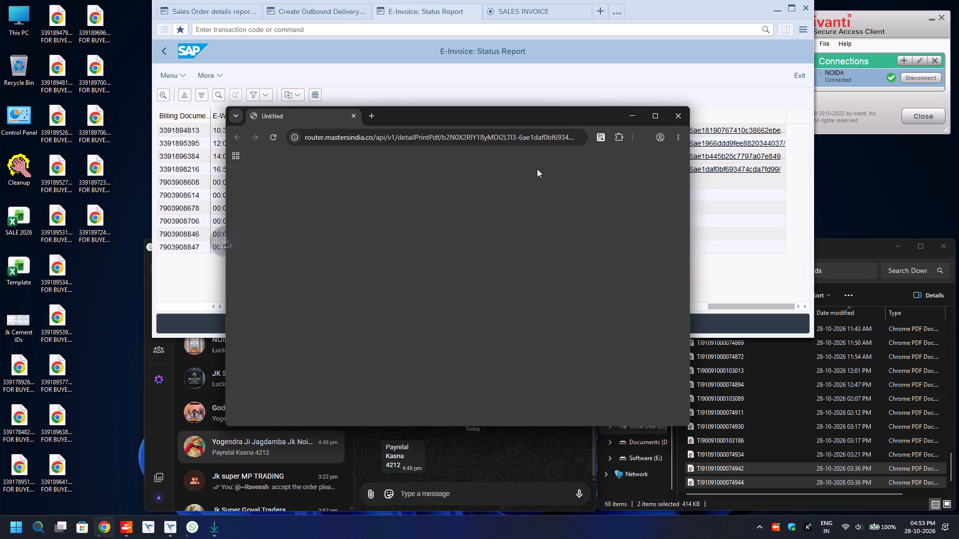
left_click(613, 157)
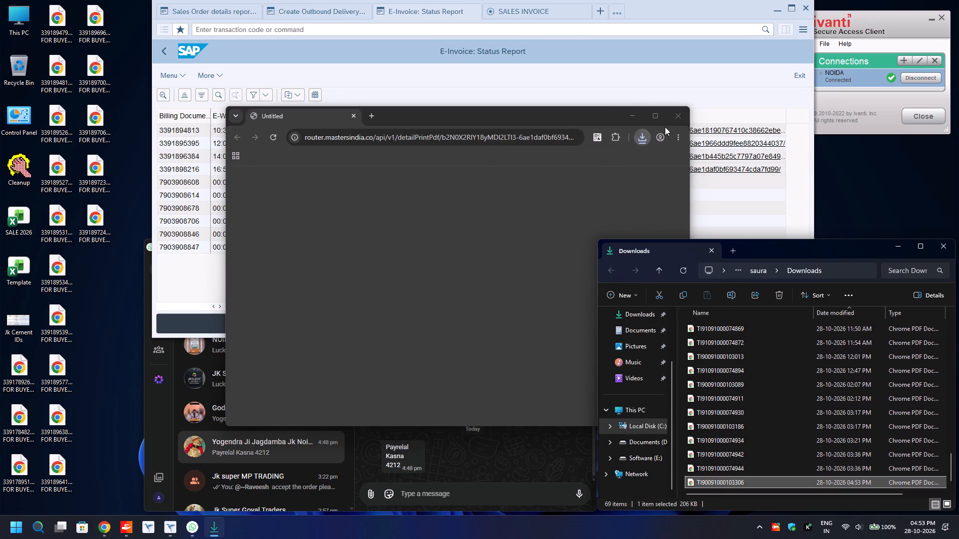
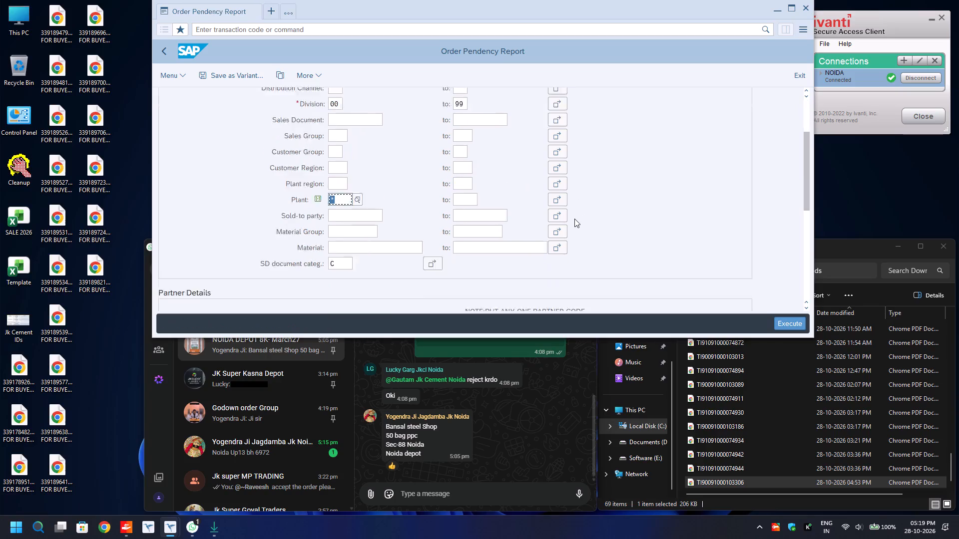
Run the Order Pendency Report for the Schedule Open Orders category.
scroll(574, 219, "down", 10)
left_click(333, 234)
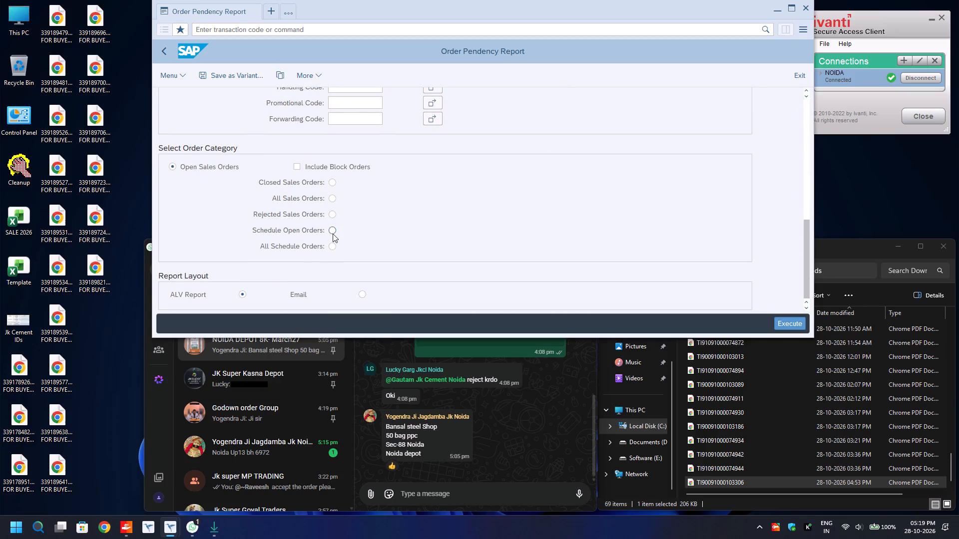
key("F8")
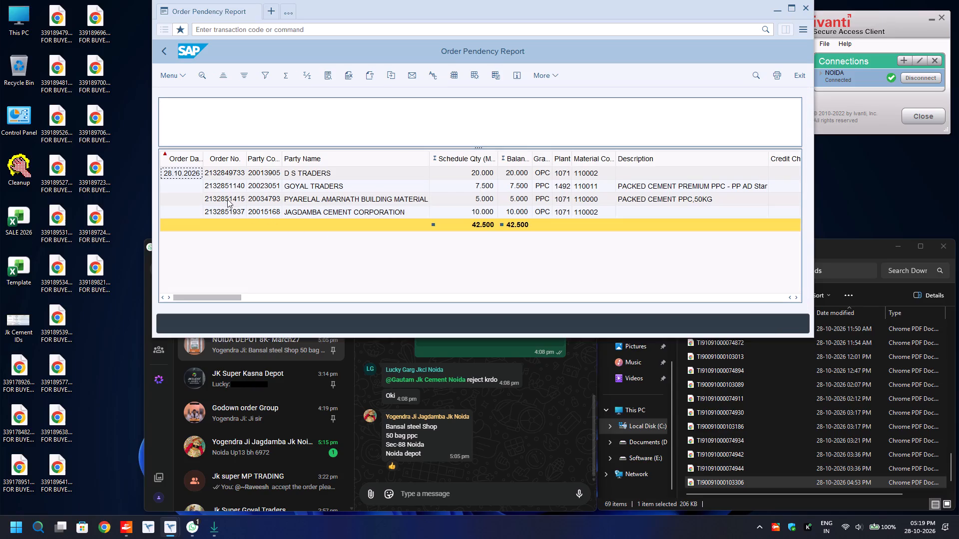
left_click(226, 198)
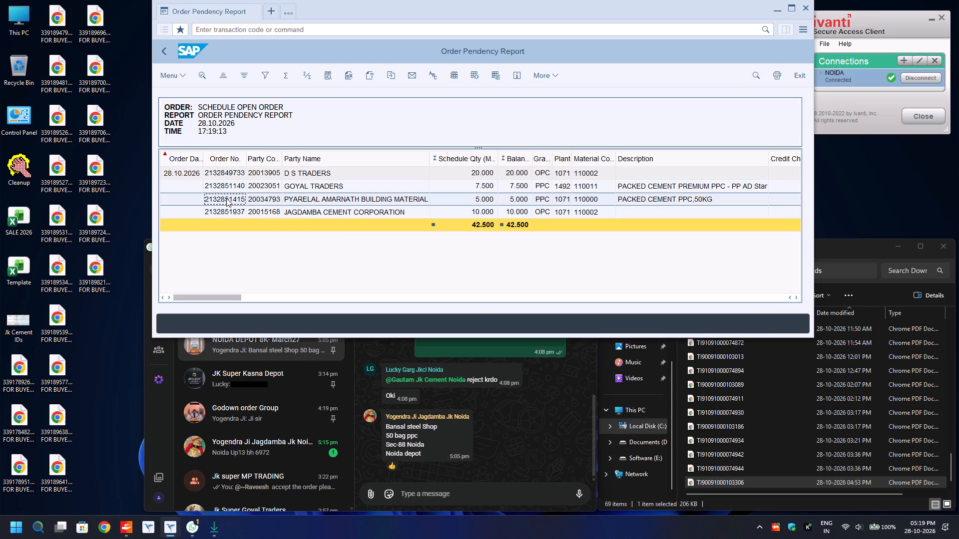
key("ctrl+y")
key("ctrl+c")
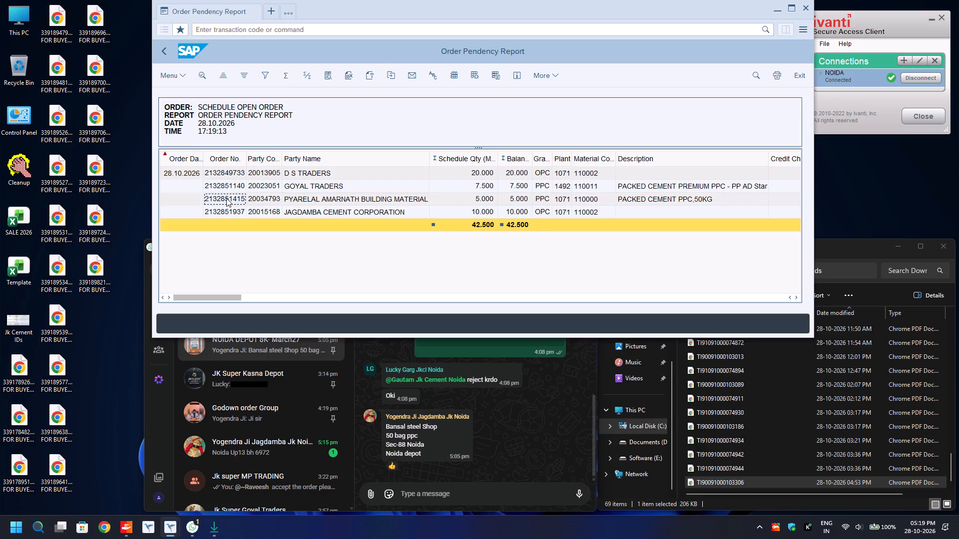
left_click(269, 10)
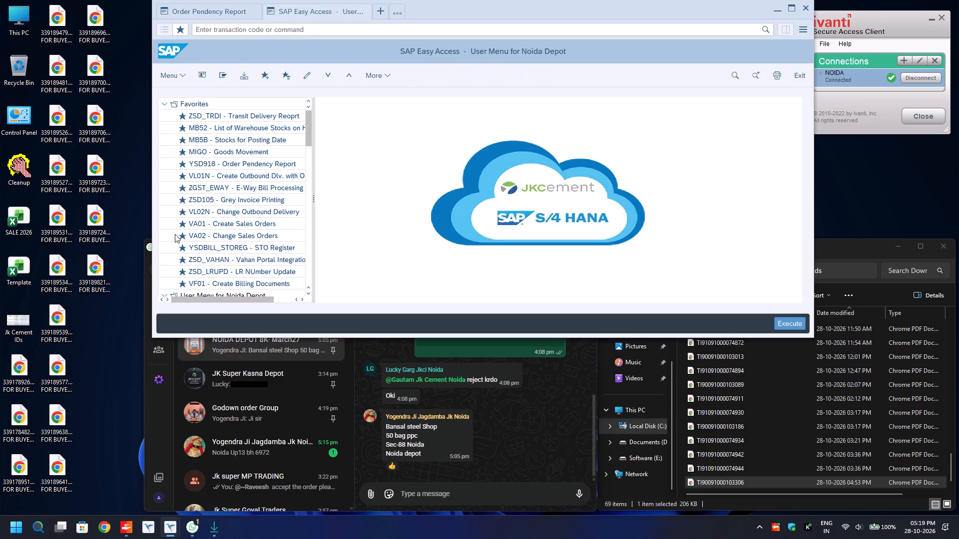
double_click(235, 175)
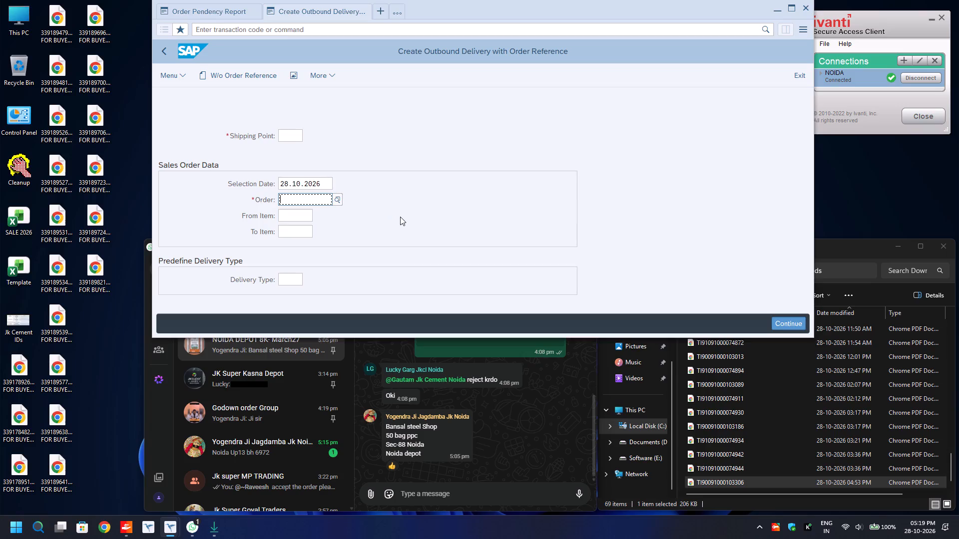
key("ctrl+v")
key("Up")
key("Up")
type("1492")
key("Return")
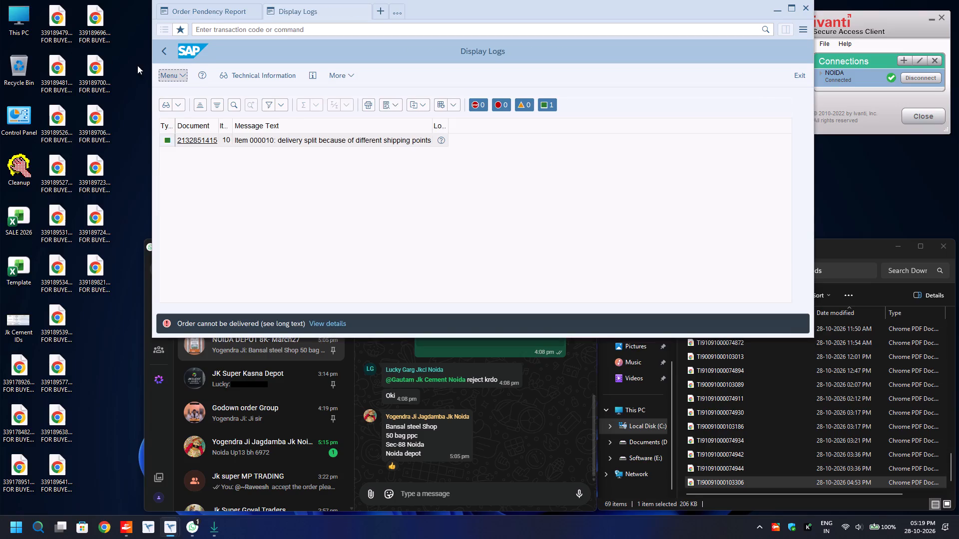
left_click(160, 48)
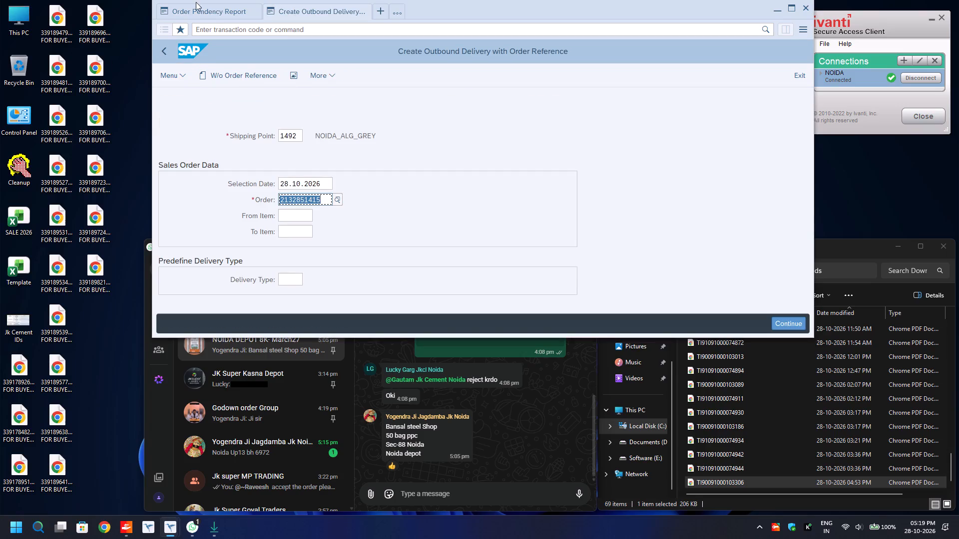
left_click(195, 9)
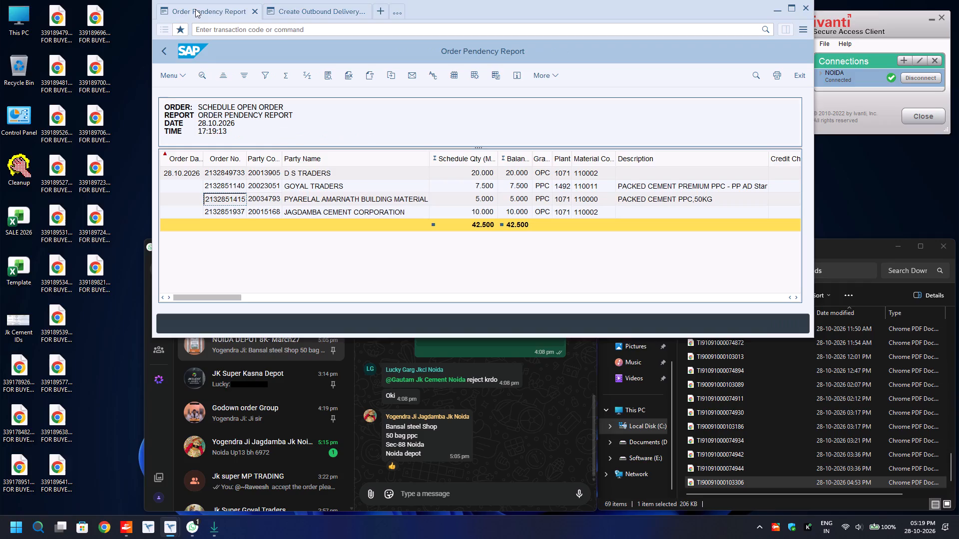
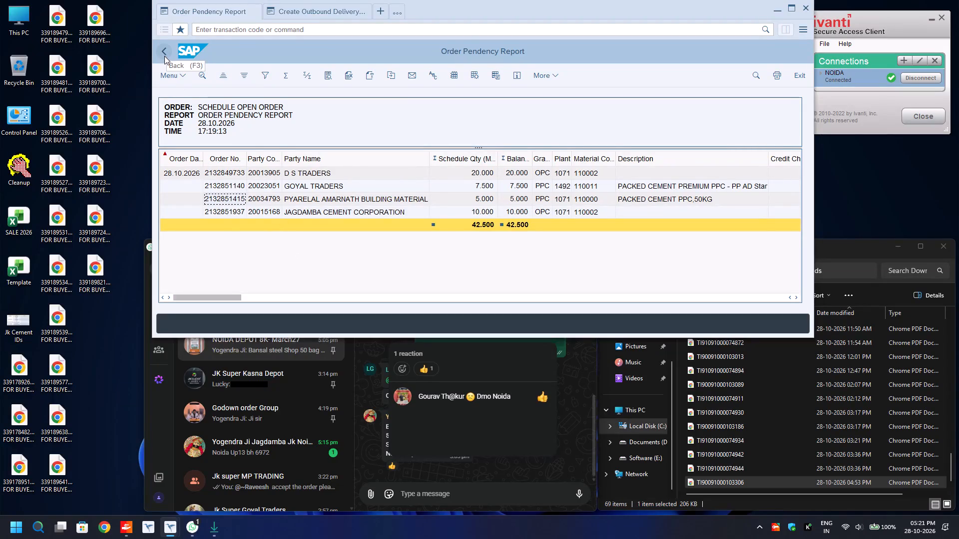
Leave the pendency report results and go back to the Order Pendency Report selection parameters.
left_click_drag(164, 56, 164, 51)
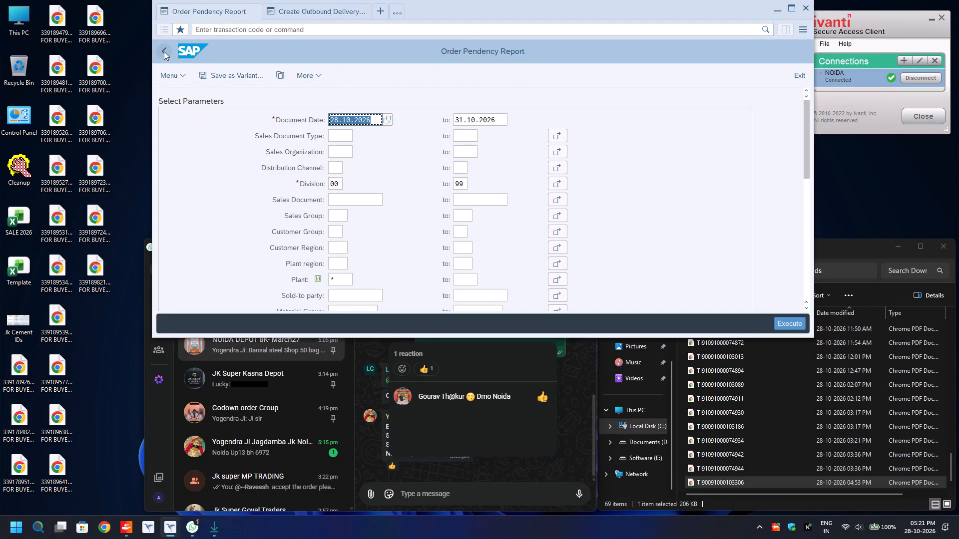
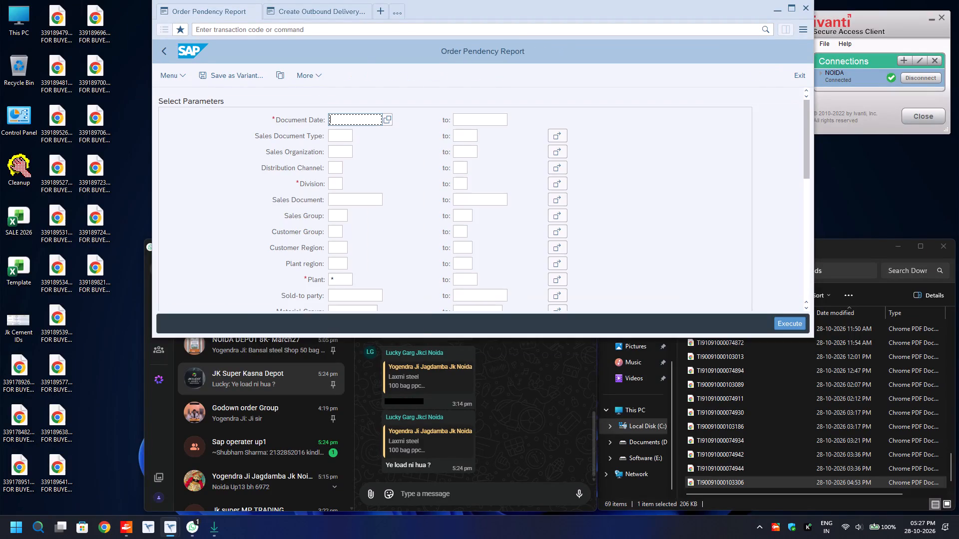
Set the report's Document Date range from 28.10.2026 to 31.10.2026.
key("Tab")
key("BackSpace")
key("Down")
key("Return")
key("Return")
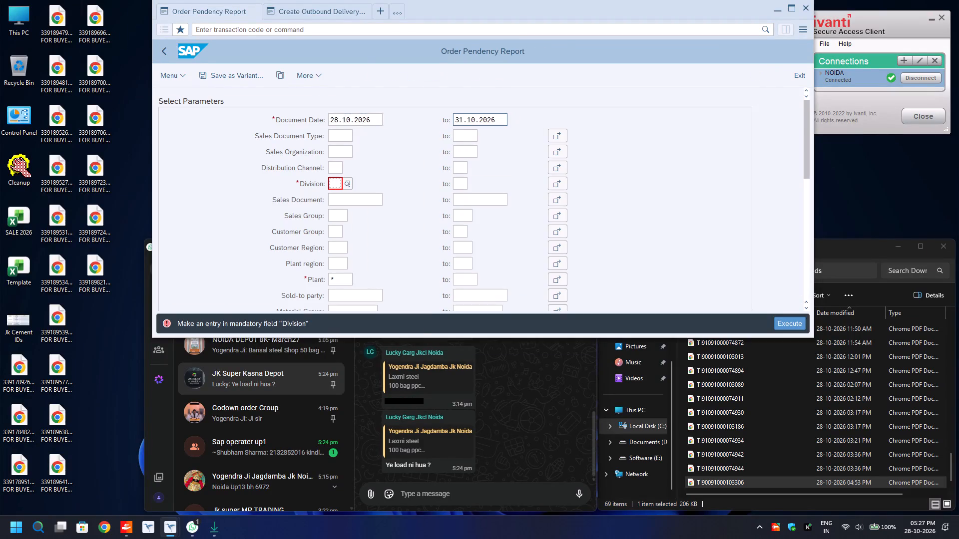
Fill in the report's Division range, starting from 00 and including its upper limit, and submit the entries.
key("BackSpace")
key("Down")
key("Return")
key("Tab")
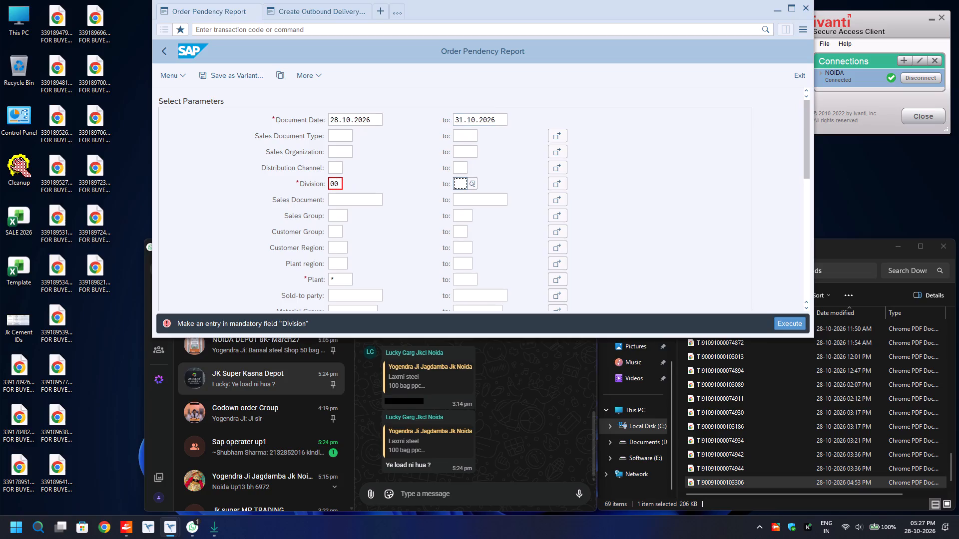
key("BackSpace")
key("Down")
key("Return")
key("Return")
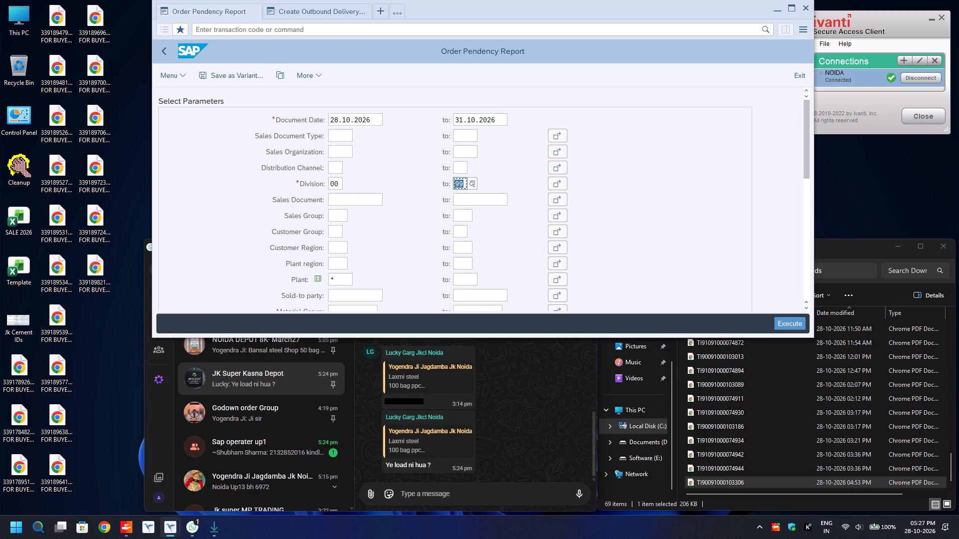
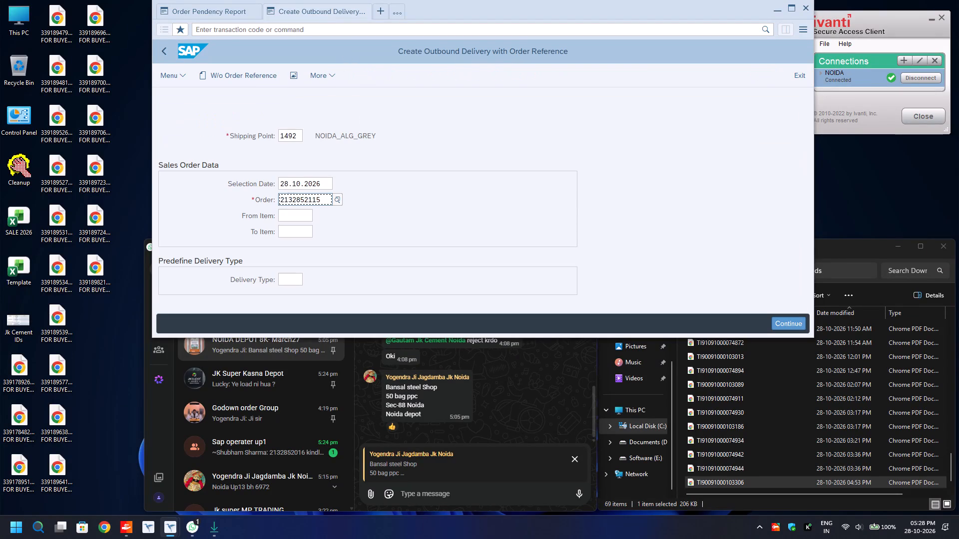
key("Return")
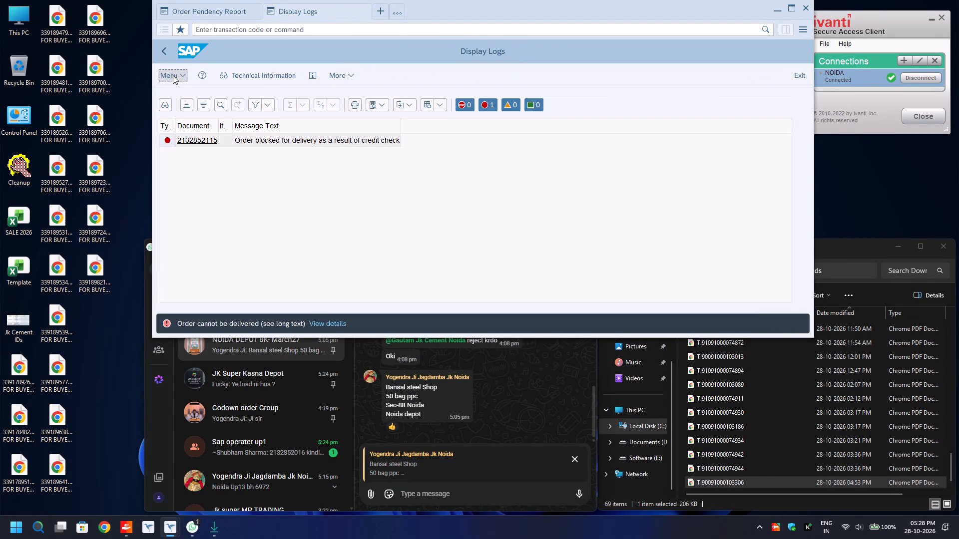
key("Print")
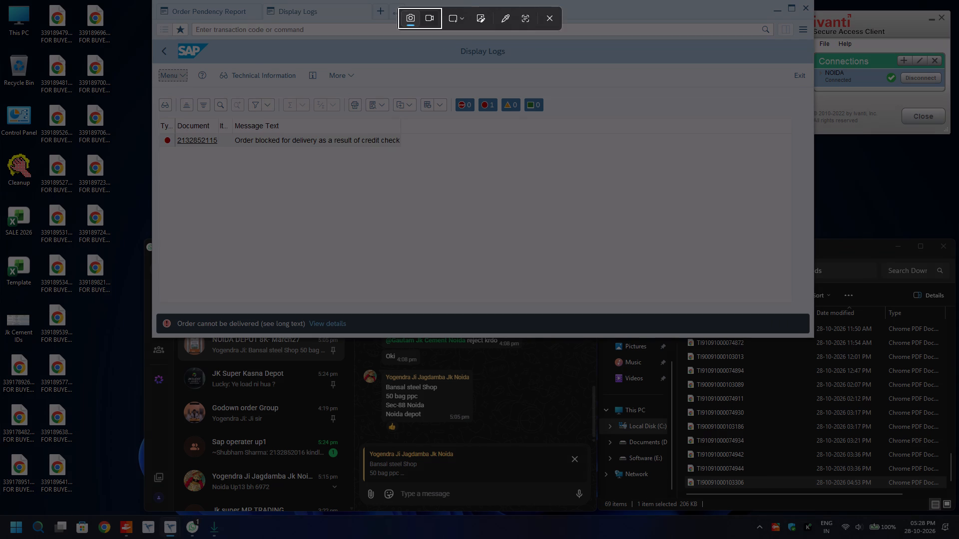
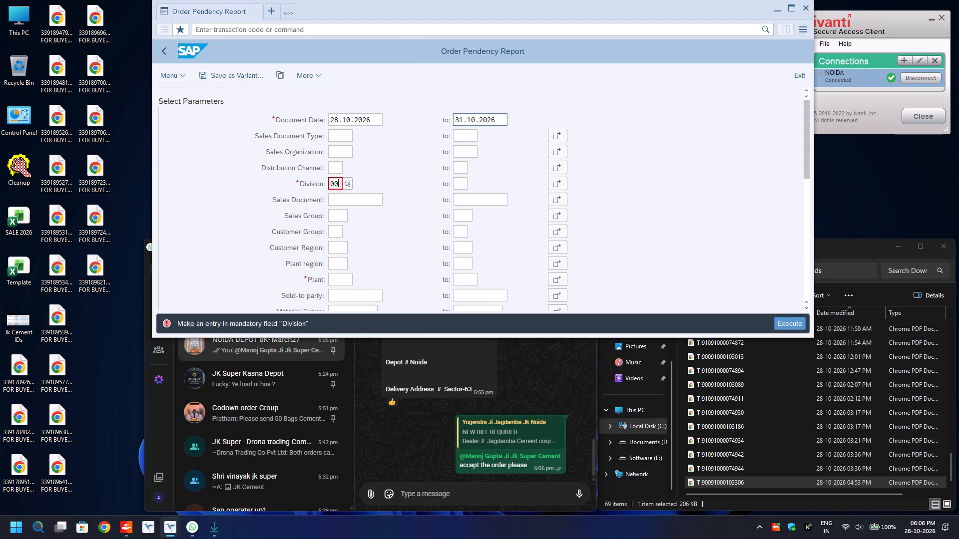
Complete the report's mandatory selection criteria by setting the division range's upper limit to 99 and the plant to *.
key("Tab")
key("BackSpace")
key("Down")
key("Return")
key("Return")
key("BackSpace")
key("Down")
key("Return")
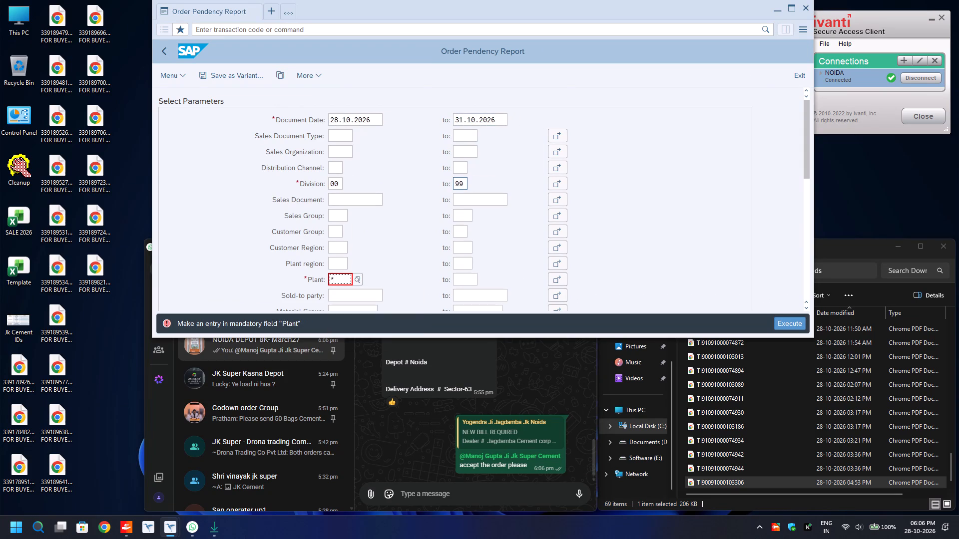
Select Schedule Open Orders as the order category for the pendency report.
scroll(226, 166, "down", 14)
left_click(327, 231)
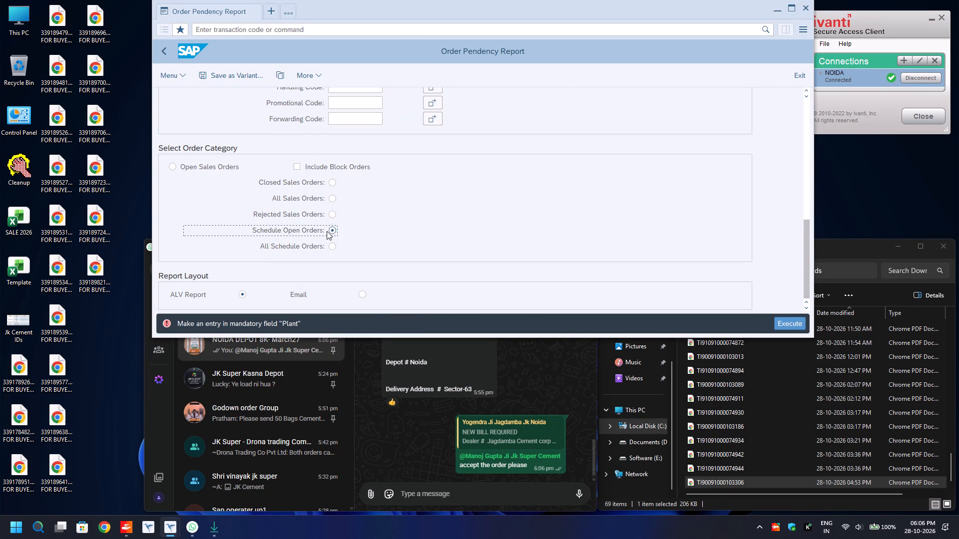
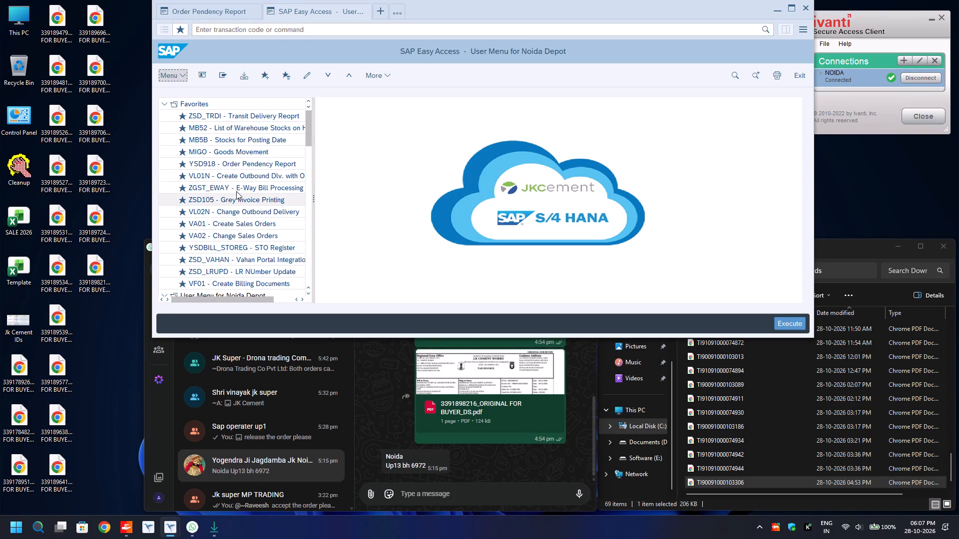
double_click(231, 173)
key("ctrl+v")
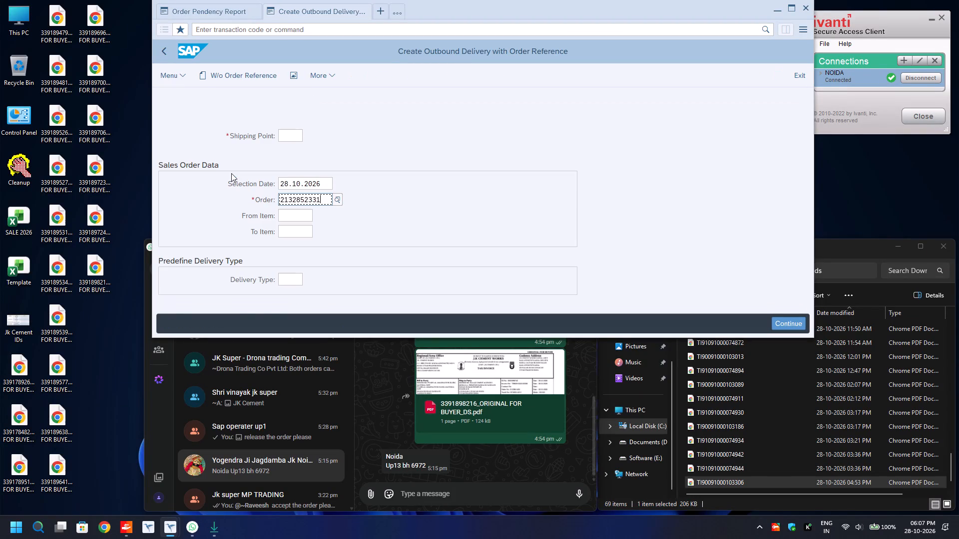
key("Up")
key("Up")
type("1492")
key("Return")
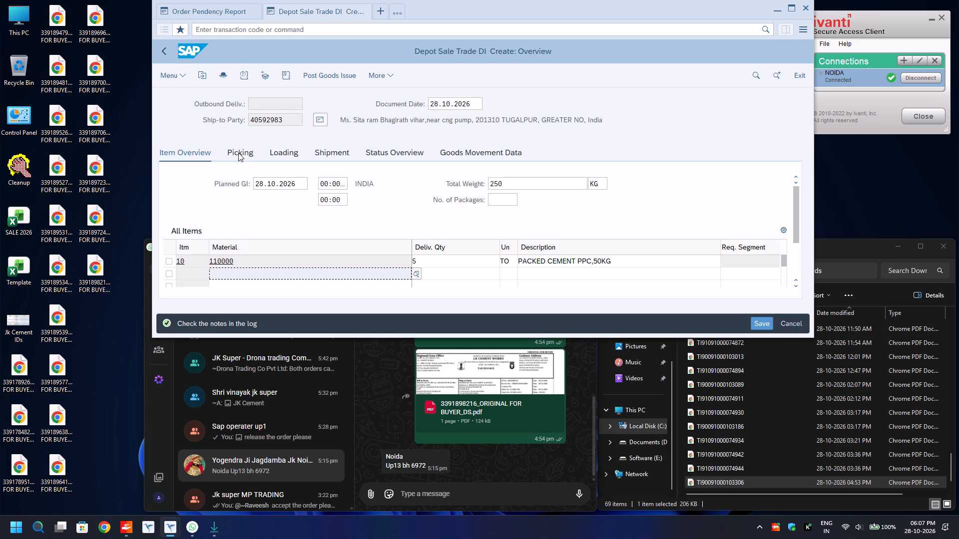
Enter picked quantity 5 and batch 1033-1492 for delivery item 10.
left_click(238, 153)
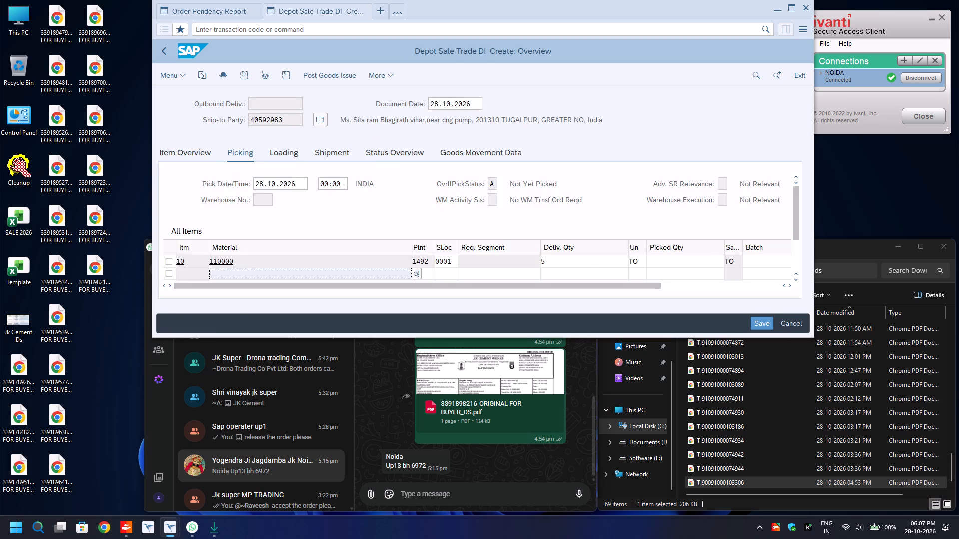
left_click(688, 260)
key("5")
key("Tab")
type("1033")
key("Down")
key("Return")
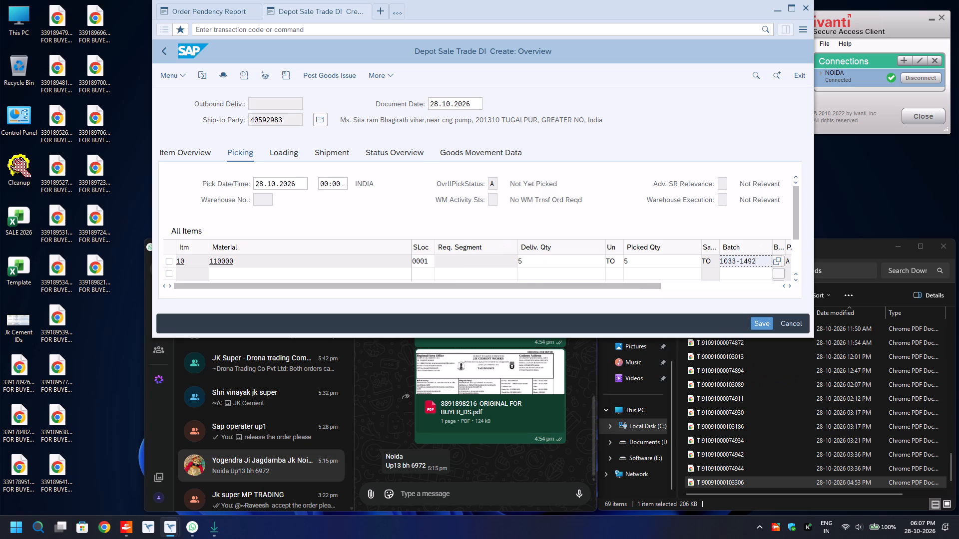
In the delivery header's additional data, set the transport mode to ROAD and fill in the Road Transporter1 code.
key("F8")
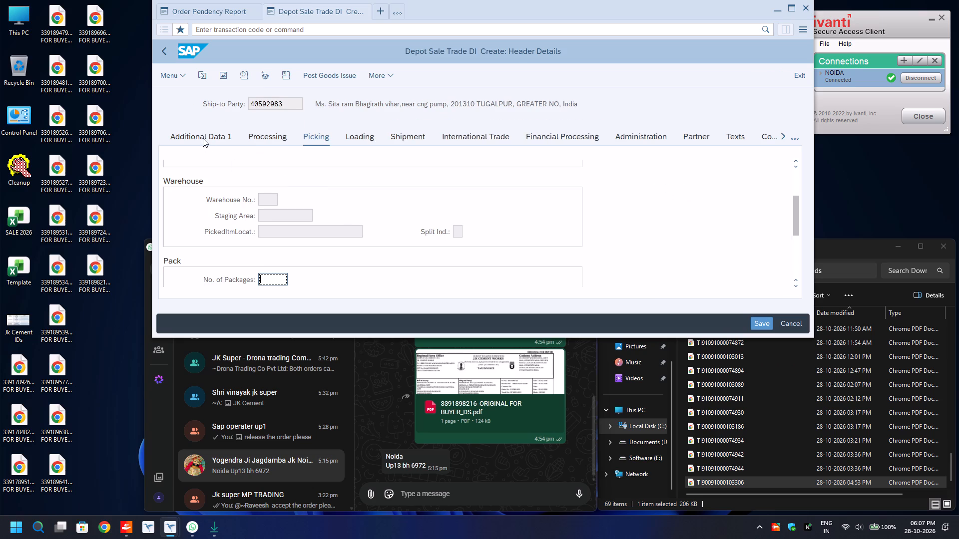
left_click(201, 131)
left_click(344, 199)
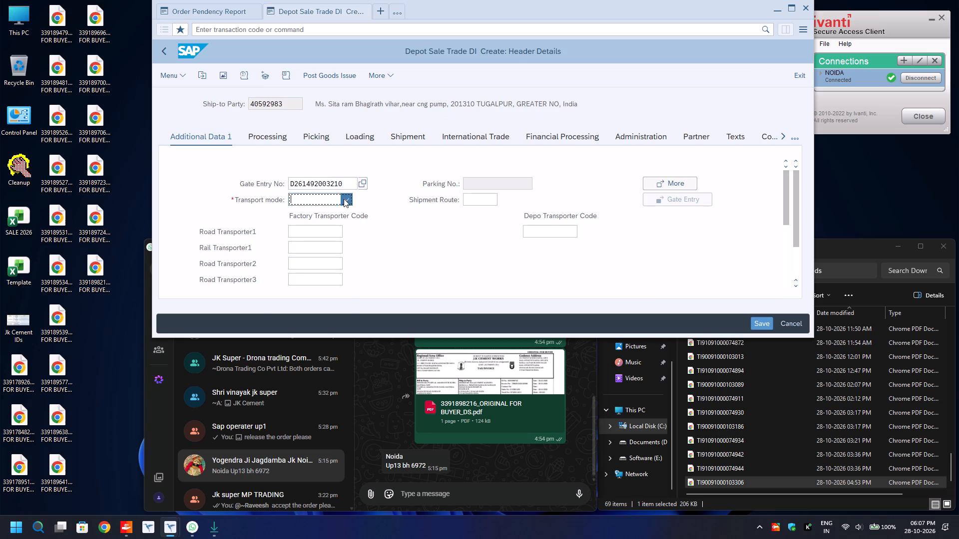
left_click(313, 246)
left_click(307, 233)
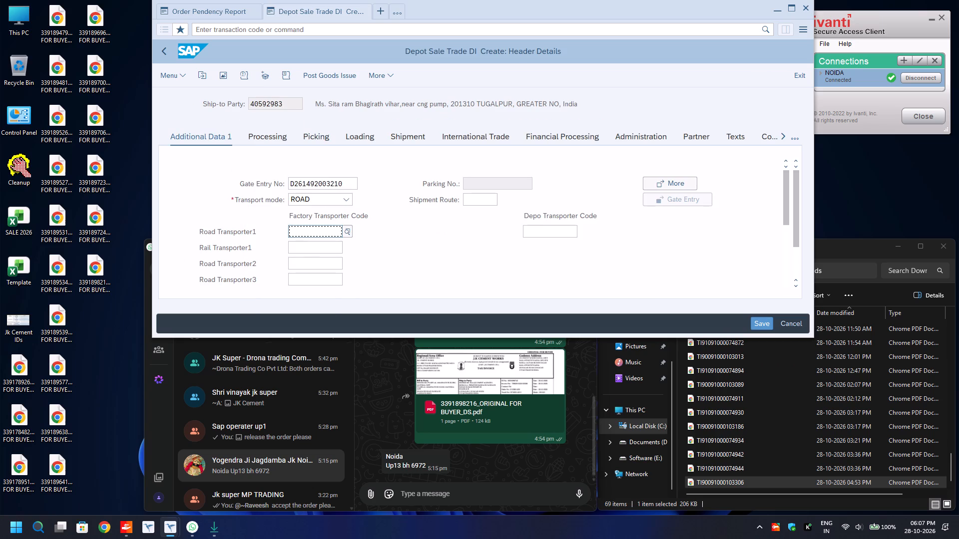
key("BackSpace")
key("Down")
key("Return")
key("Return")
Set the e-way bill transport mode to Road and the distance to 30.
type("ro")
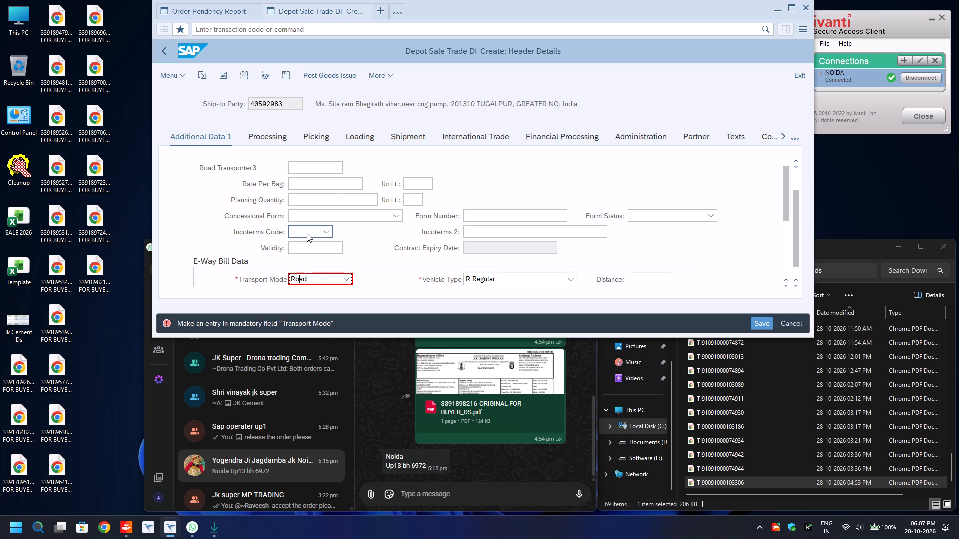
key("Tab")
key("Tab")
key("BackSpace")
key("Down")
key("Return")
key("Down")
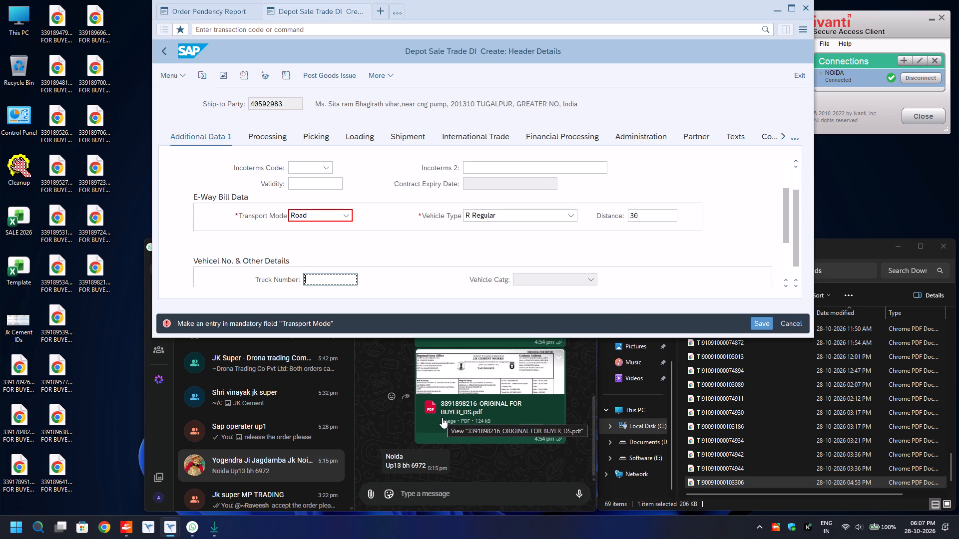
type("up13bh")
key("Down")
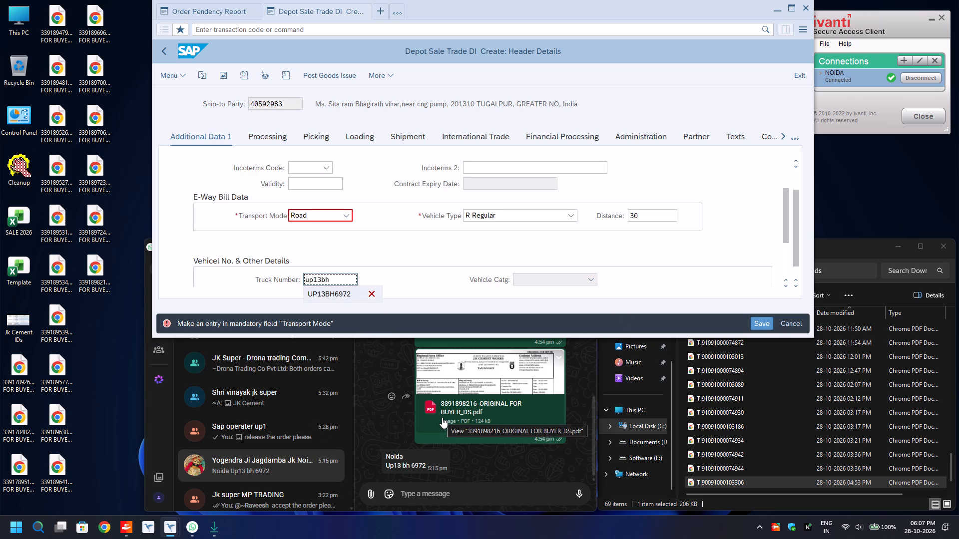
key("Return")
key("Tab")
key("Tab")
key("BackSpace")
key("Down")
key("Return")
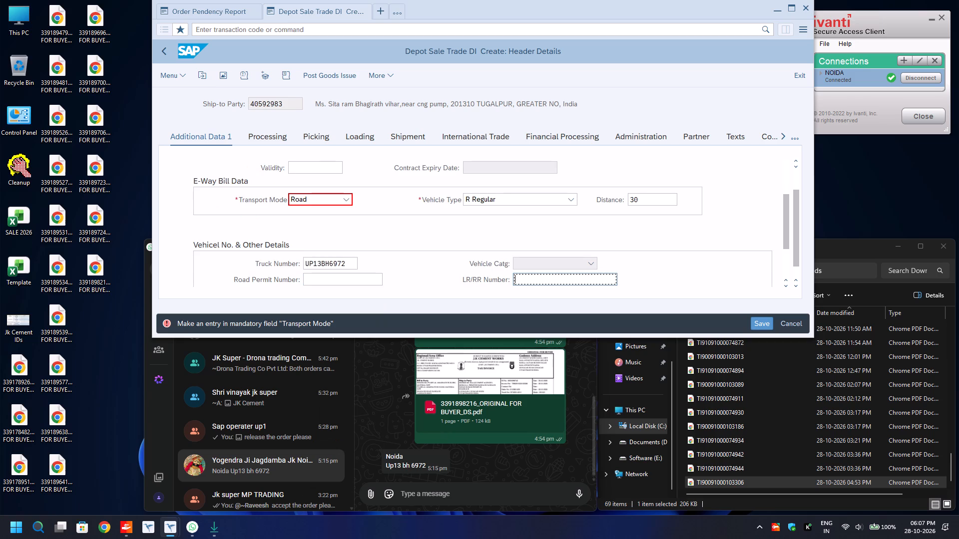
Set the delivery's shipment route to ROUTE and post the goods issue.
left_click(412, 133)
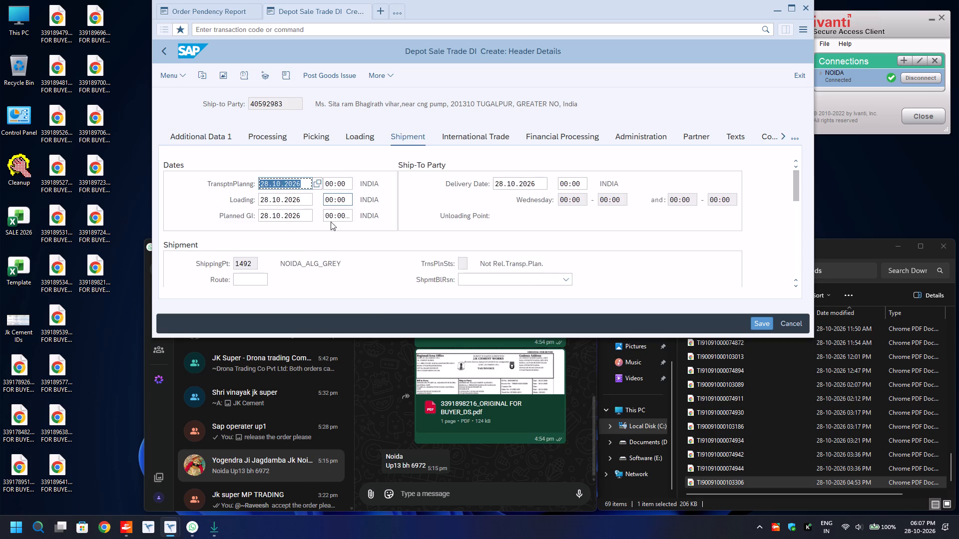
left_click(258, 276)
key("BackSpace")
key("Down")
key("Return")
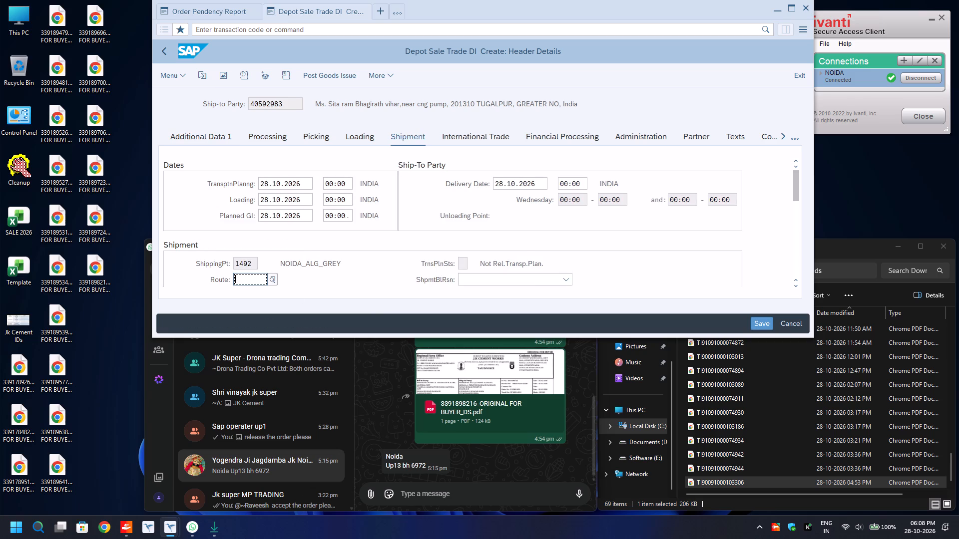
left_click(329, 76)
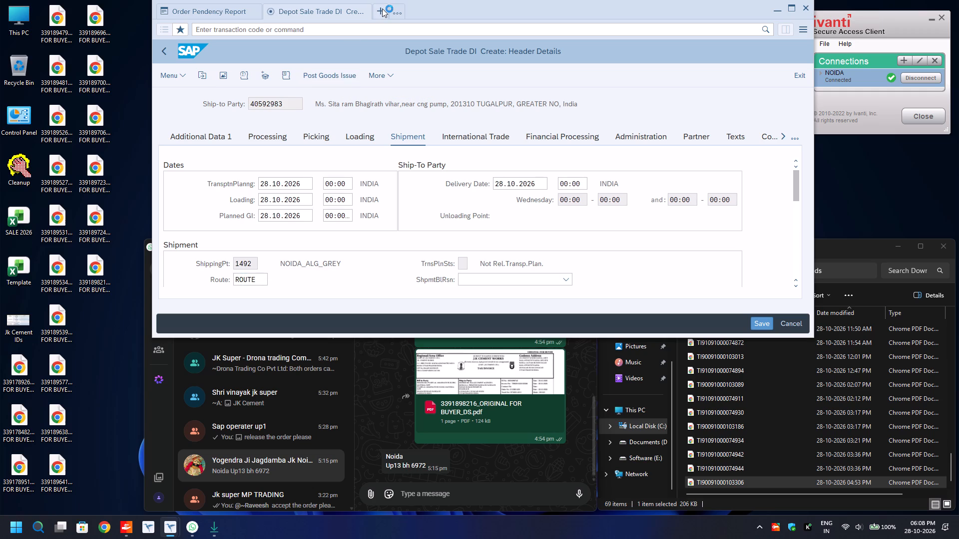
Open E-Way Bill Processing in a new session and choose e-Invoice as the document to generate.
left_click(382, 8)
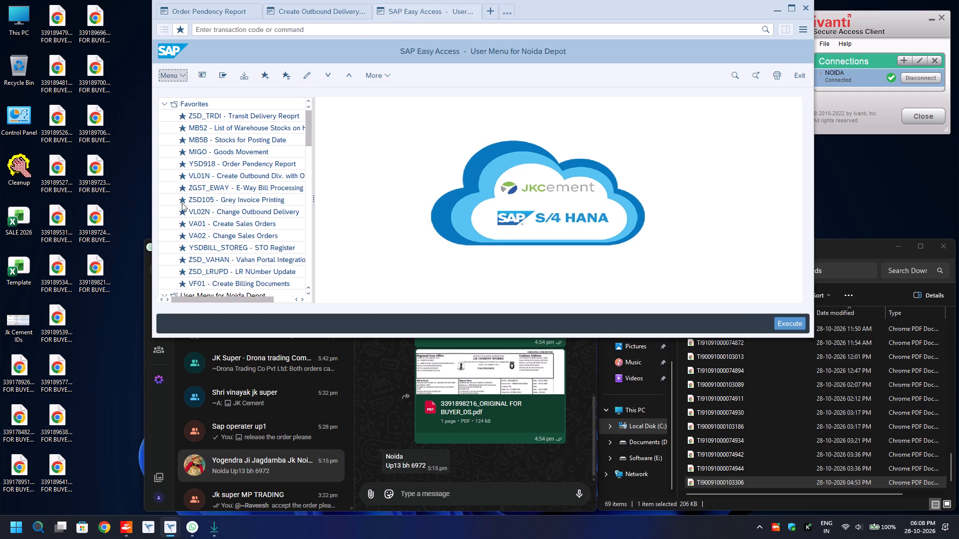
left_click(218, 202)
key("Down")
key("Down")
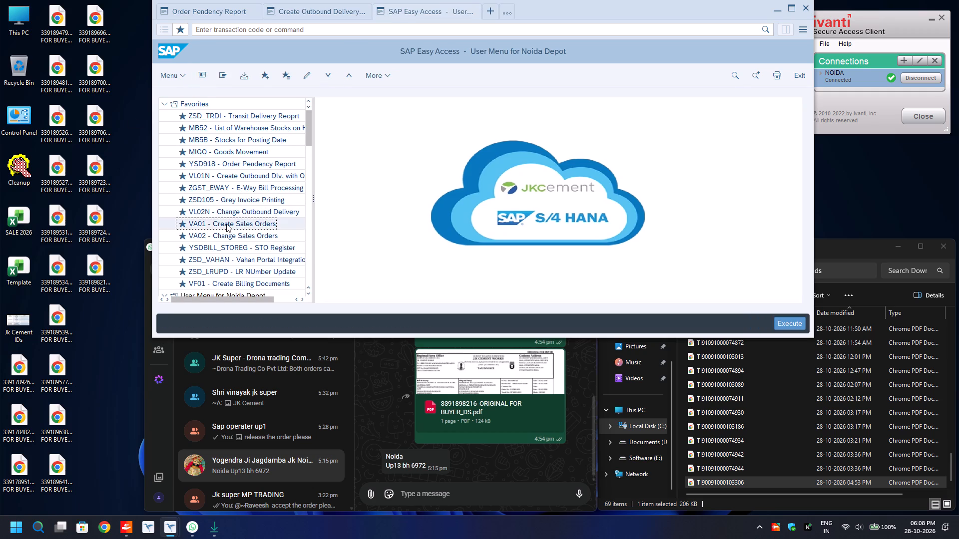
key("Up")
key("Up")
key("Up")
key("Return")
left_click(329, 133)
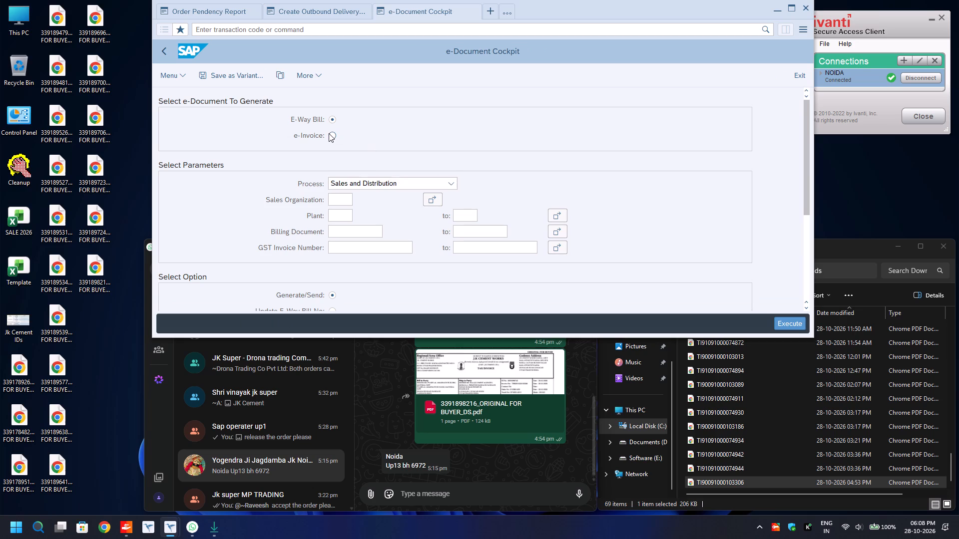
Set the selection to the Sales and Distribution process, sales organization 1000 and plant 1492, and fill in the billing/posting date.
left_click(341, 183)
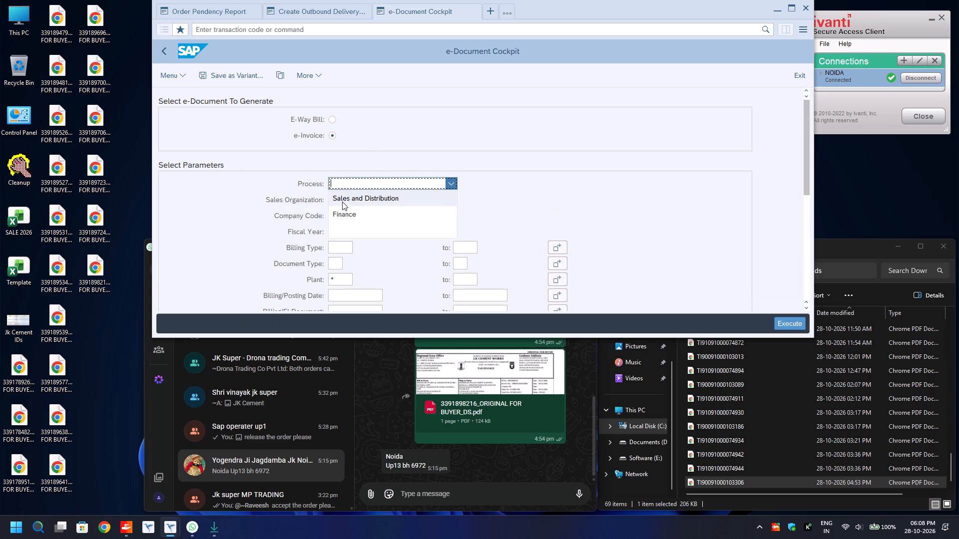
left_click(342, 202)
left_click(342, 202)
key("BackSpace")
key("Down")
key("Return")
key("Return")
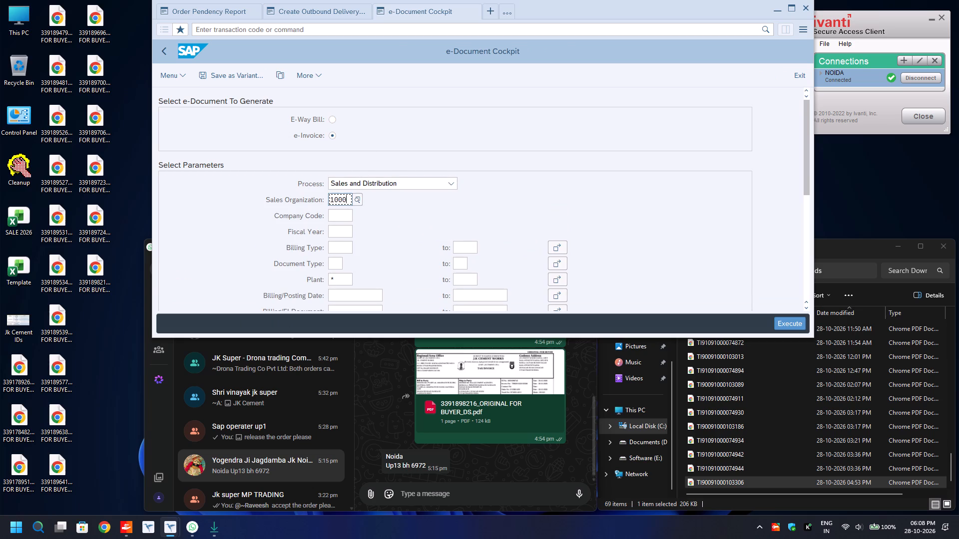
key("Down")
key("Down")
key("Down")
key("Down")
key("Down")
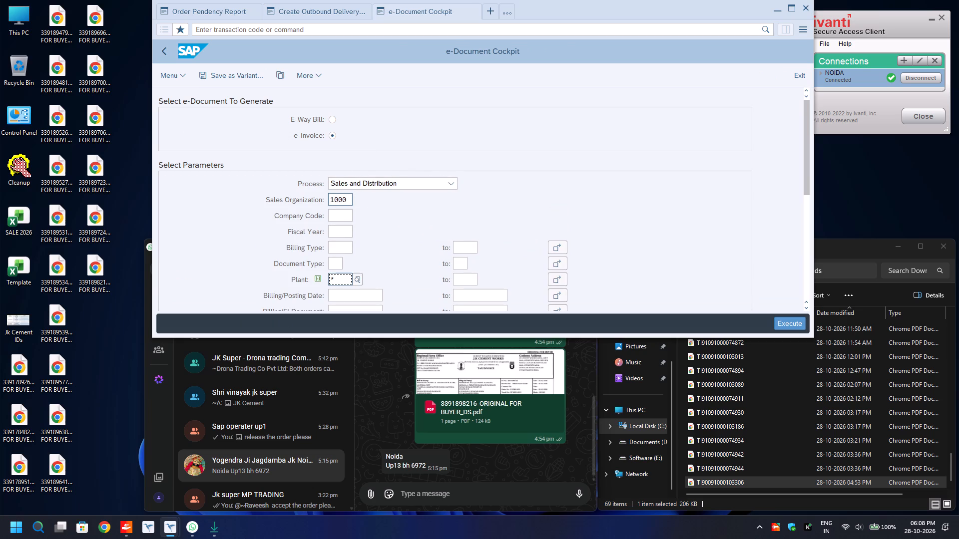
key("ctrl+a")
type("1492")
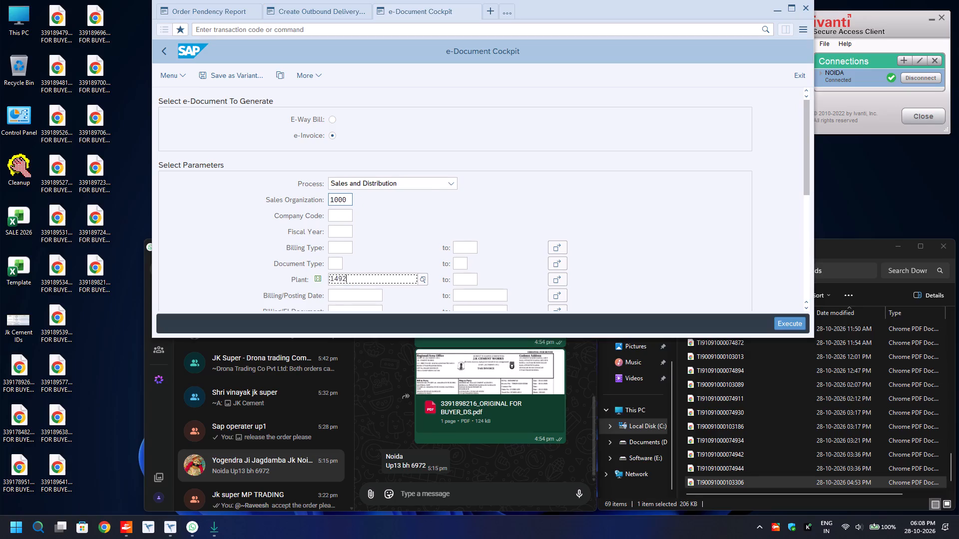
key("Return")
key("Down")
key("BackSpace")
key("Down")
key("Return")
Run the e-invoice Status Report with the e-Invoice with E-Way Bill option.
scroll(342, 202, "down", 6)
left_click(329, 149)
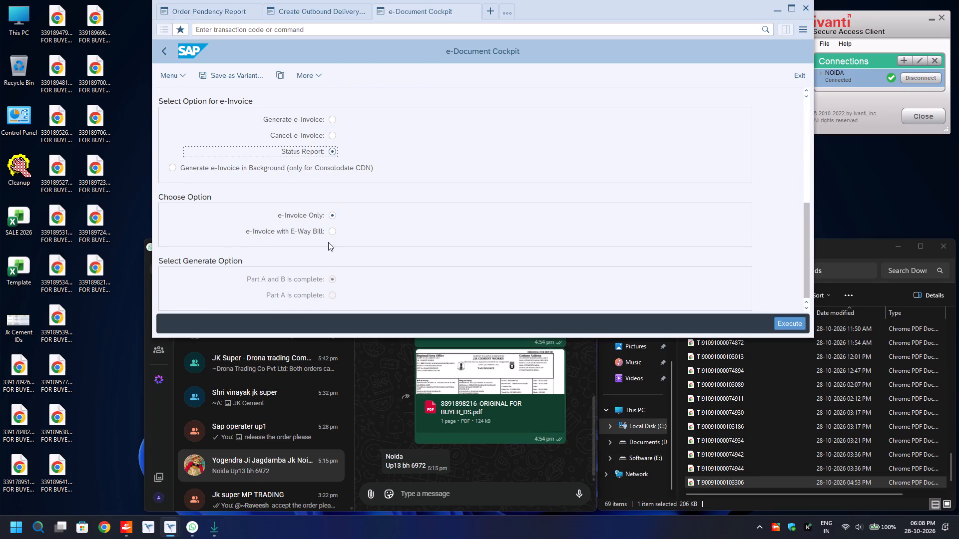
left_click(328, 232)
key("F8")
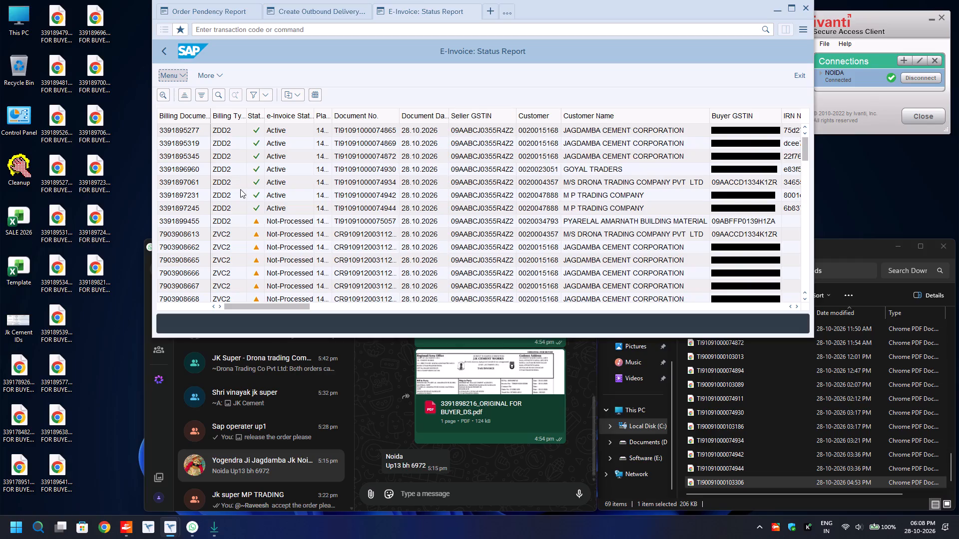
left_click(164, 50)
key("F8")
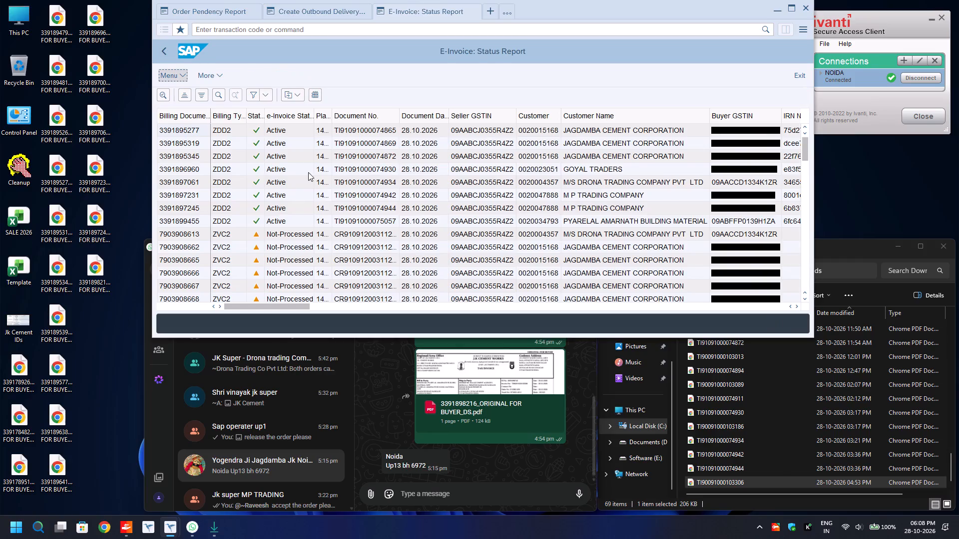
left_click(277, 218)
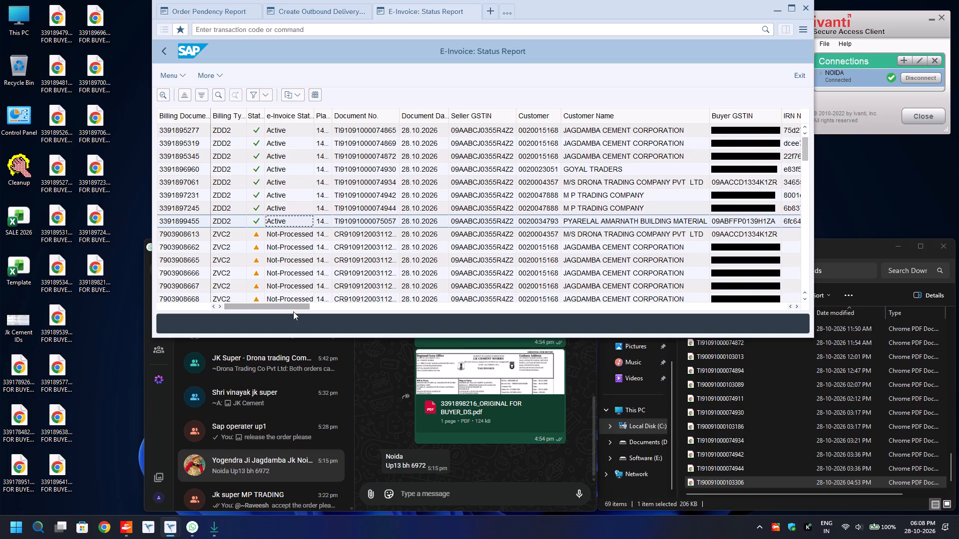
left_click_drag(282, 305, 958, 266)
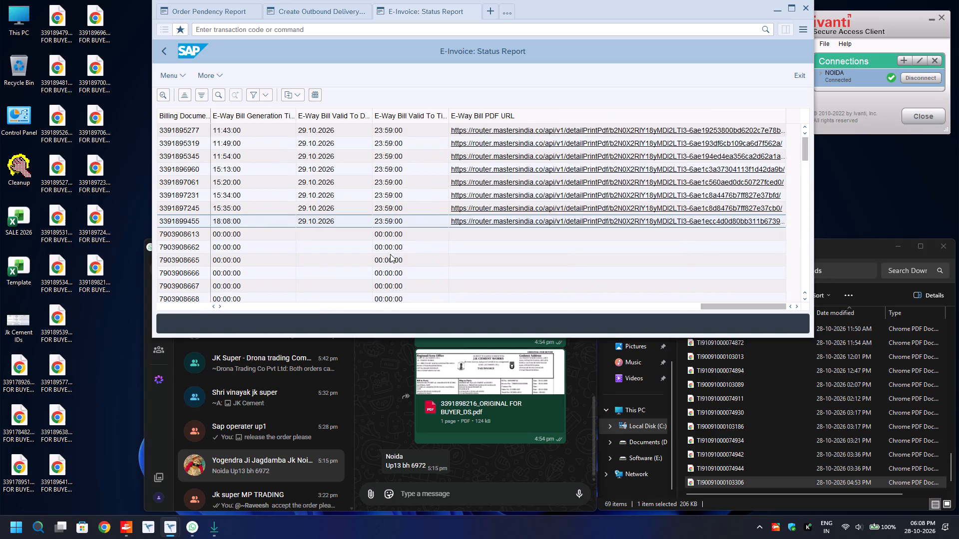
left_click(178, 218)
key("ctrl+y")
key("ctrl+c")
key("ctrl+n")
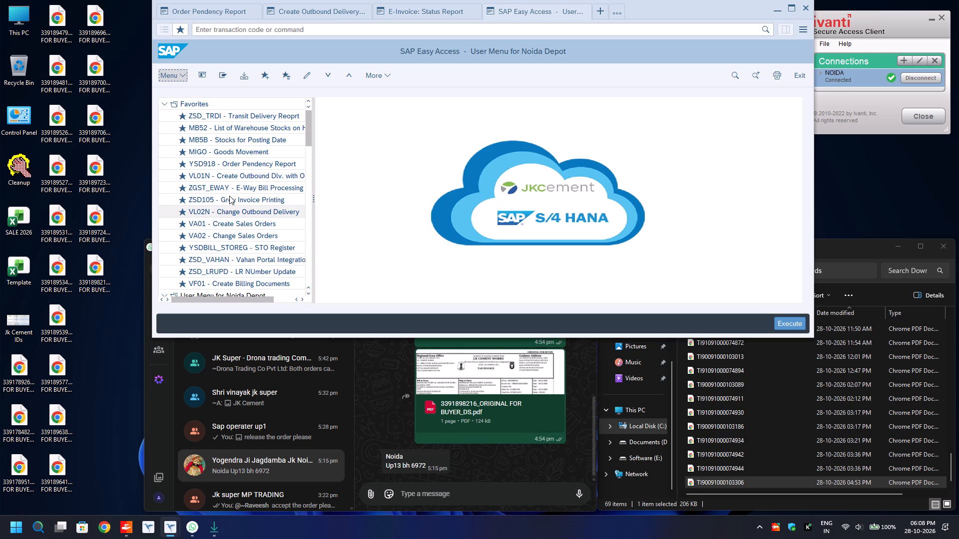
double_click(229, 196)
key("ctrl+v")
Run the sales invoice with A4 Page Print, Digitally Signed and Add New Signature enabled, using the Download option.
scroll(229, 196, "down", 12)
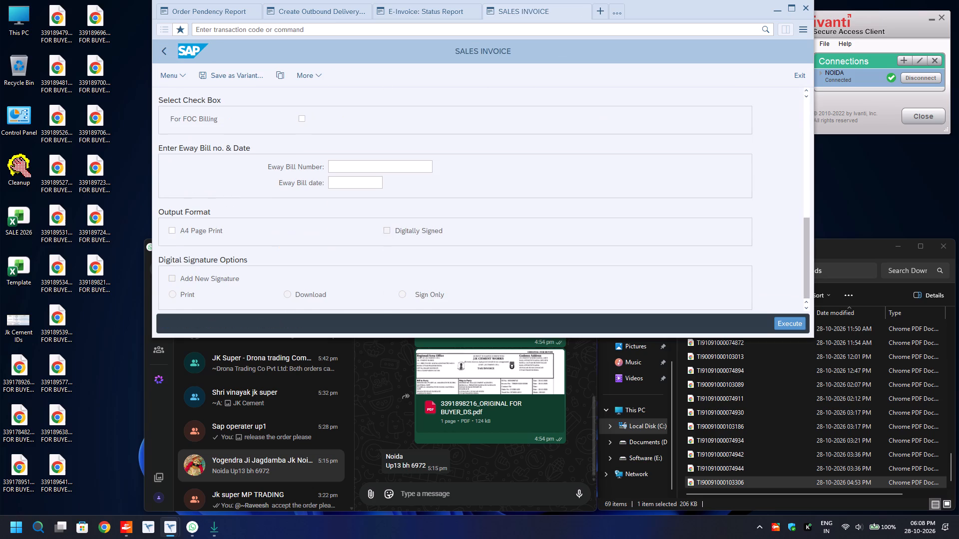
left_click(172, 229)
key("Tab")
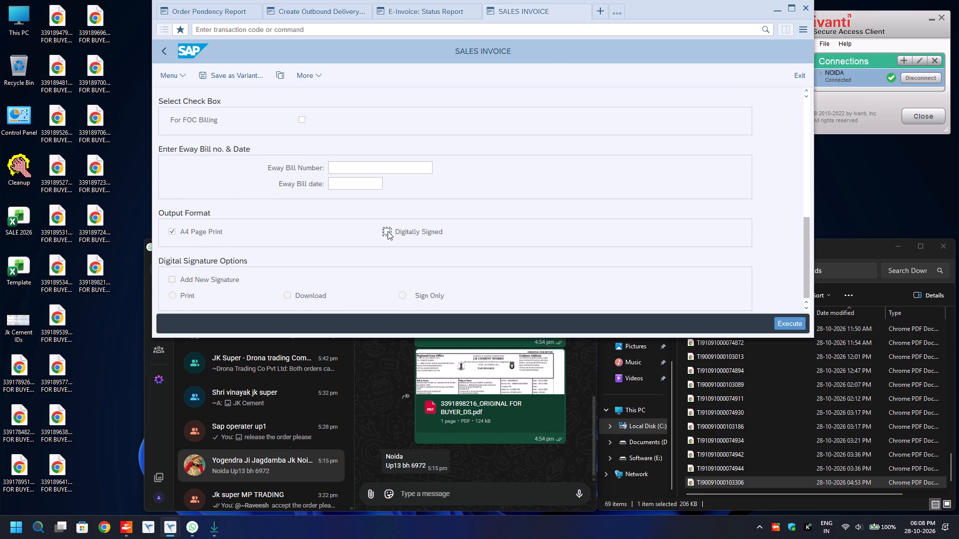
key("space")
key("Tab")
key("space")
key("Tab")
key("Right")
key("F8")
Select the Original For Buyer copy and generate the invoice.
key("space")
key("Return")
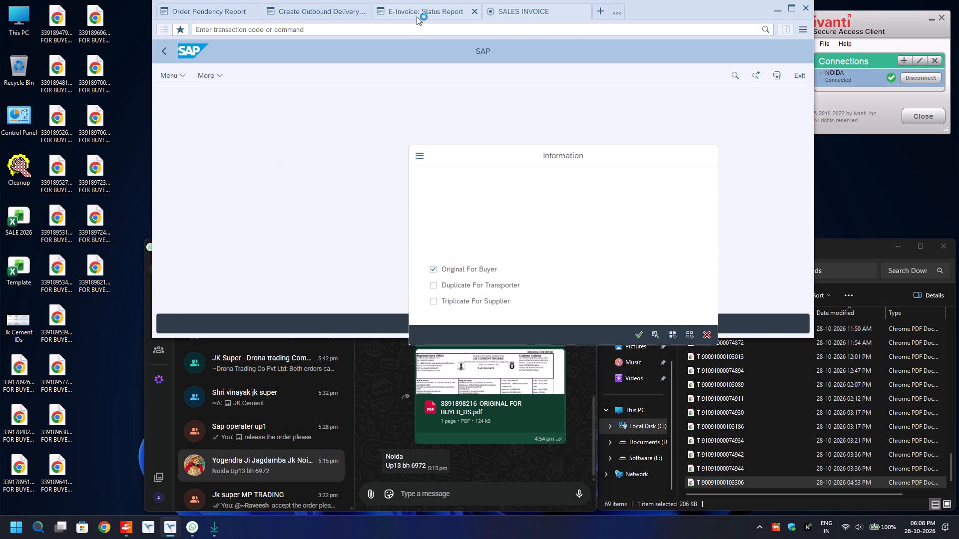
left_click(414, 11)
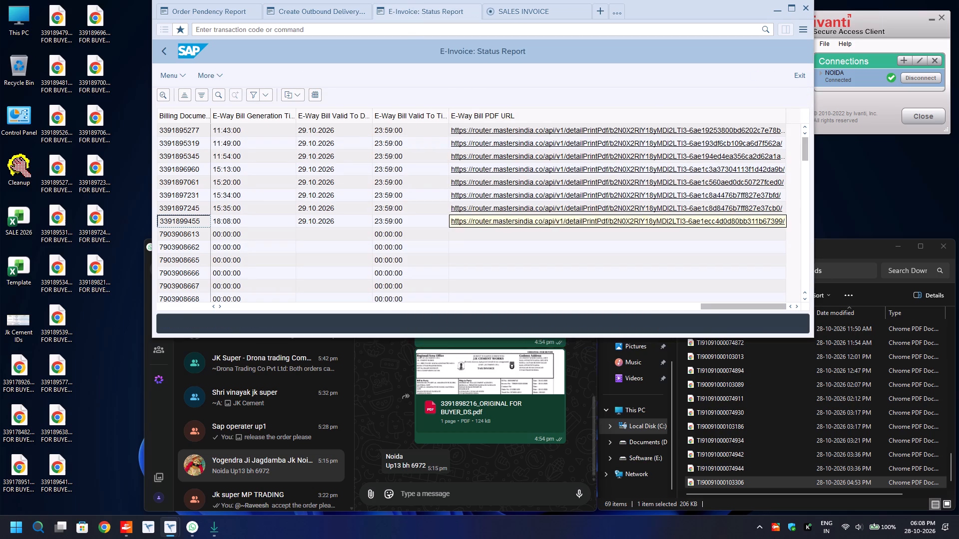
left_click(507, 221)
key("Left")
key("Return")
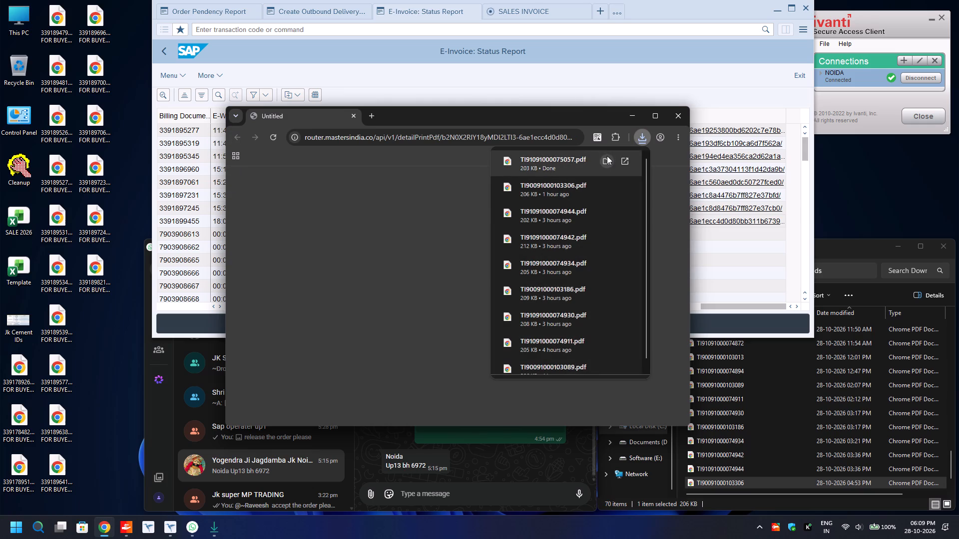
left_click(607, 158)
left_click(677, 116)
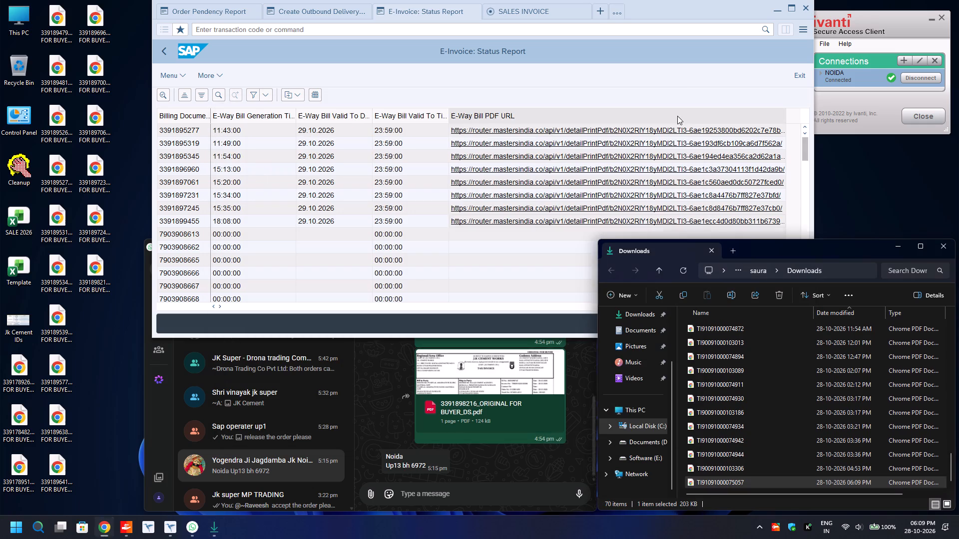
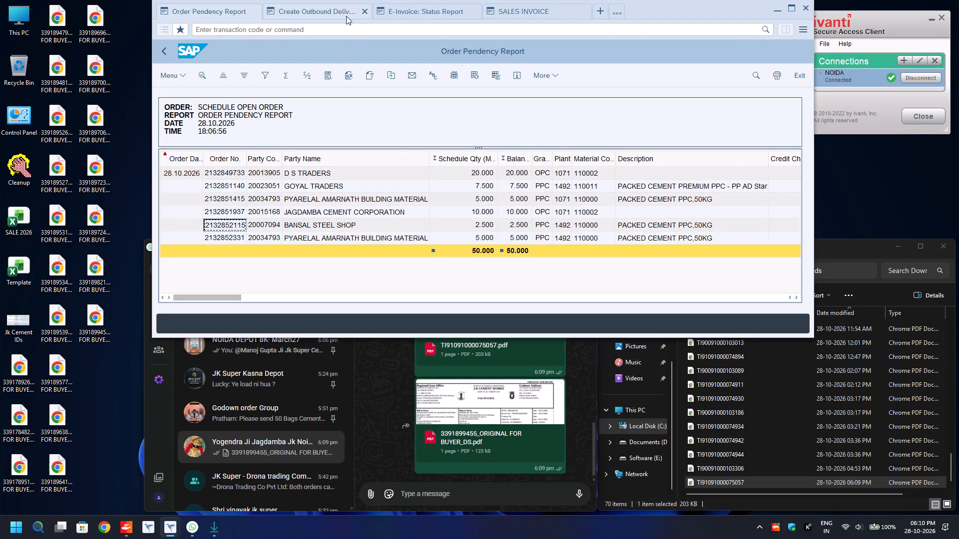
left_click(338, 8)
key("ctrl+v")
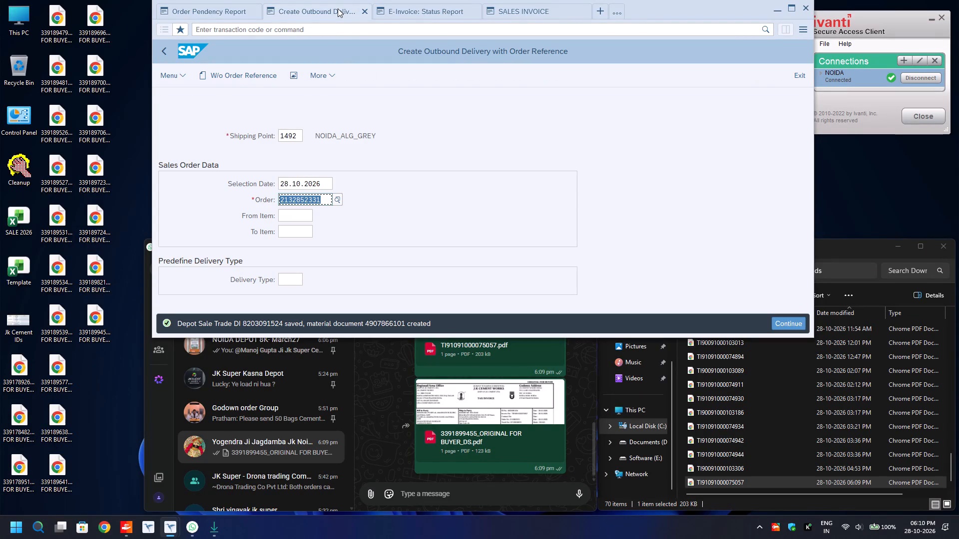
key("Return")
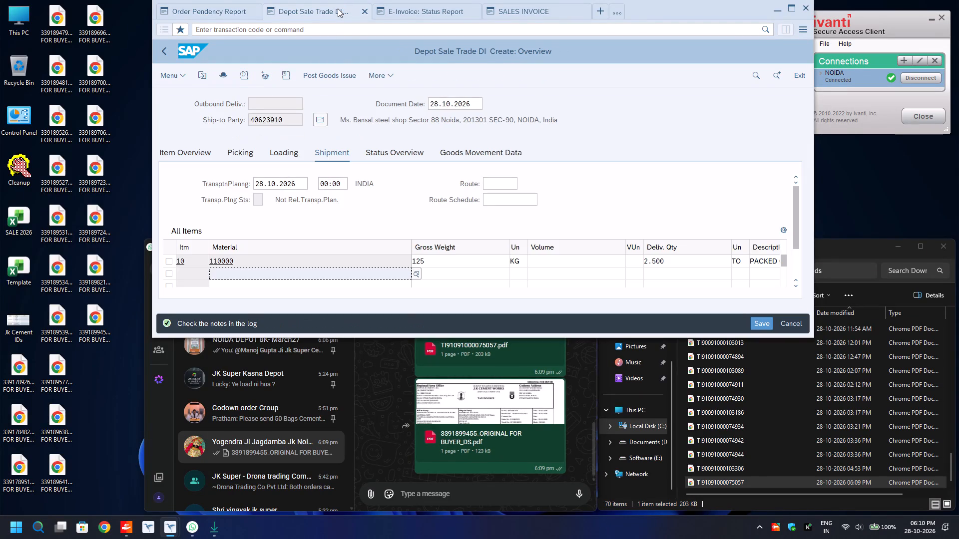
Fill in the route in the new delivery's shipment data using the previously used entry.
left_click(509, 185)
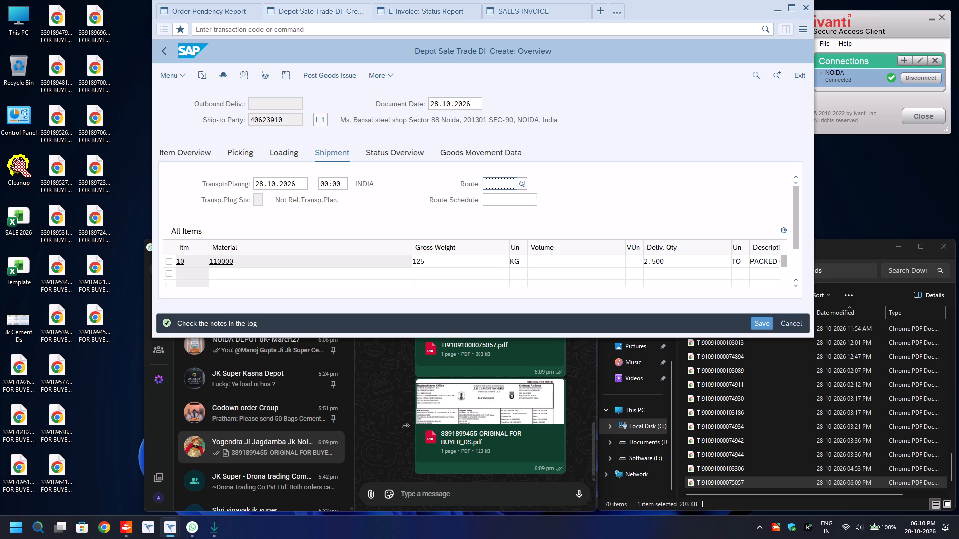
key("BackSpace")
key("Down")
key("Return")
Enter a picked quantity of 2.500 and batch 1033-1492 for item 10, material 110000, in the delivery's picking data.
left_click(236, 149)
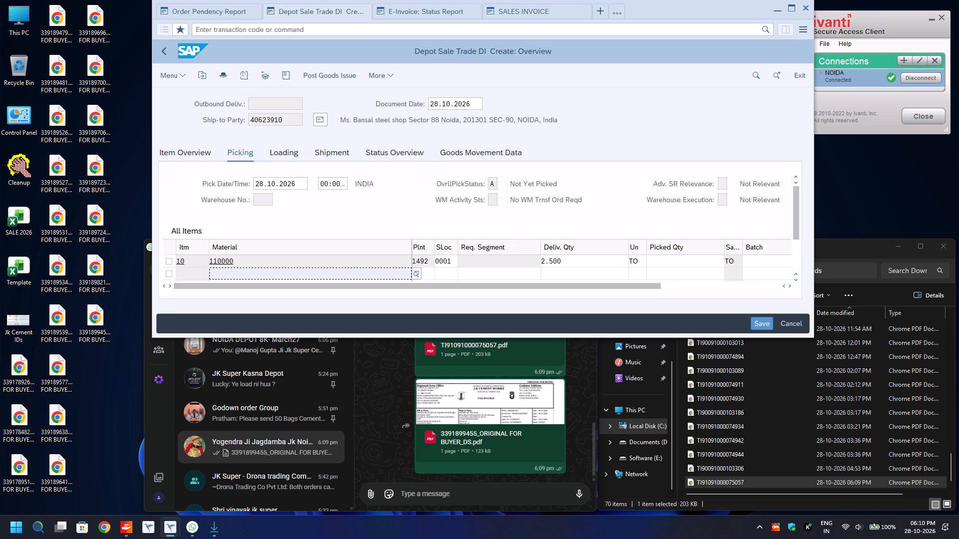
left_click(687, 259)
type("2.500")
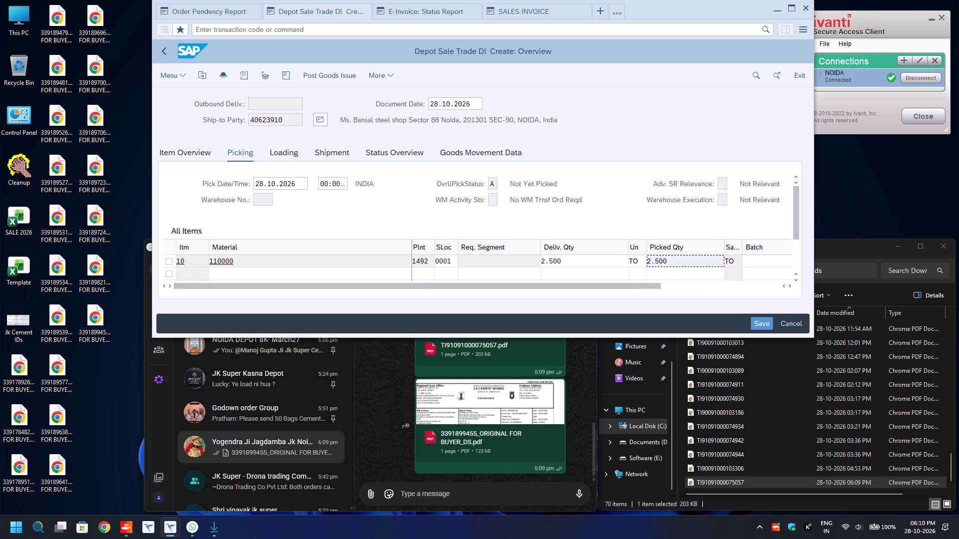
key("Tab")
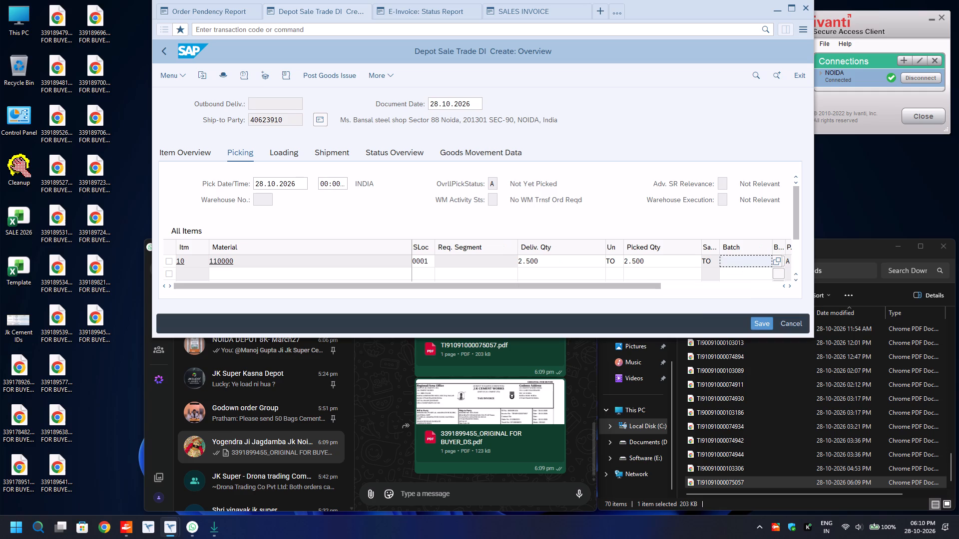
type("1033")
key("Down")
key("Return")
In the delivery header's additional data, set the transport mode to ROAD and fill in Road Transporter1 with the previously used factory transporter code.
key("F8")
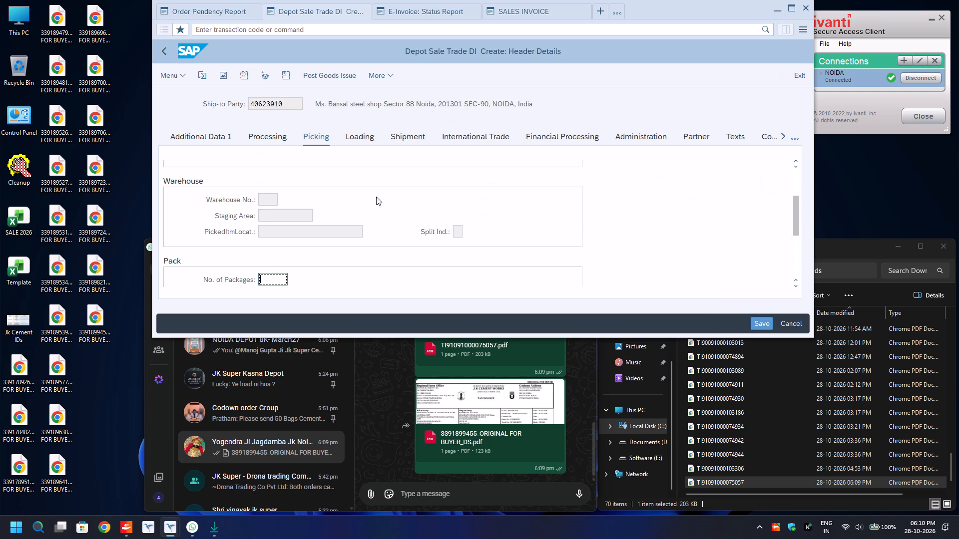
left_click(198, 136)
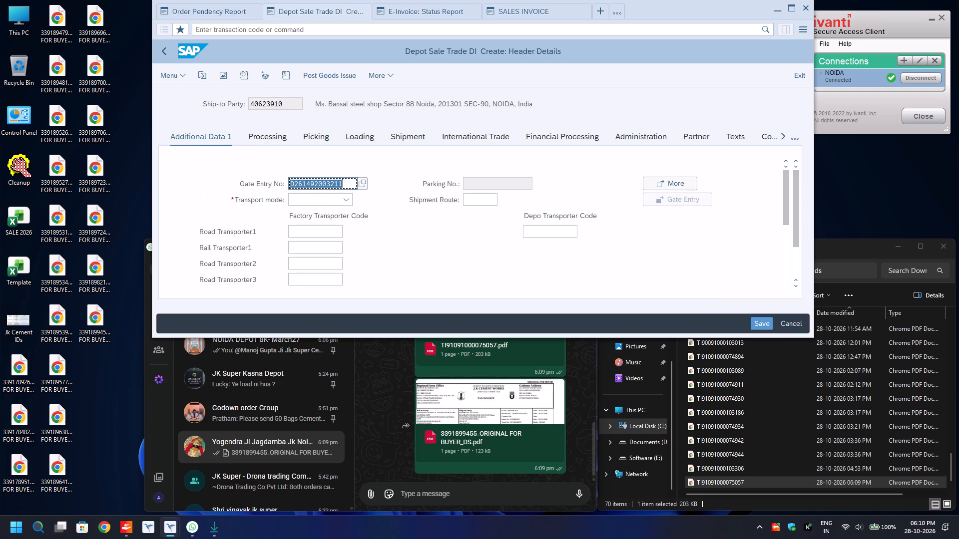
left_click(344, 202)
left_click(319, 247)
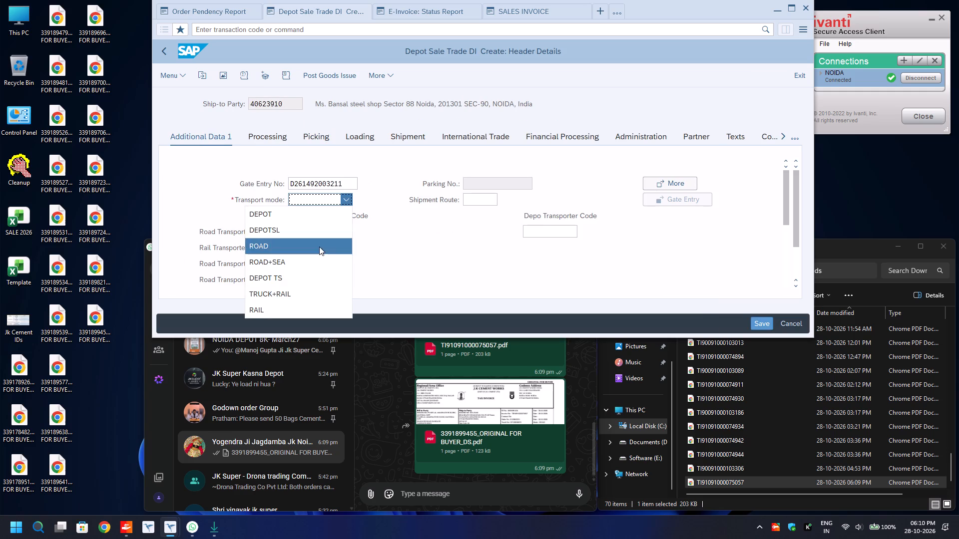
left_click(310, 232)
key("BackSpace")
key("Down")
key("Return")
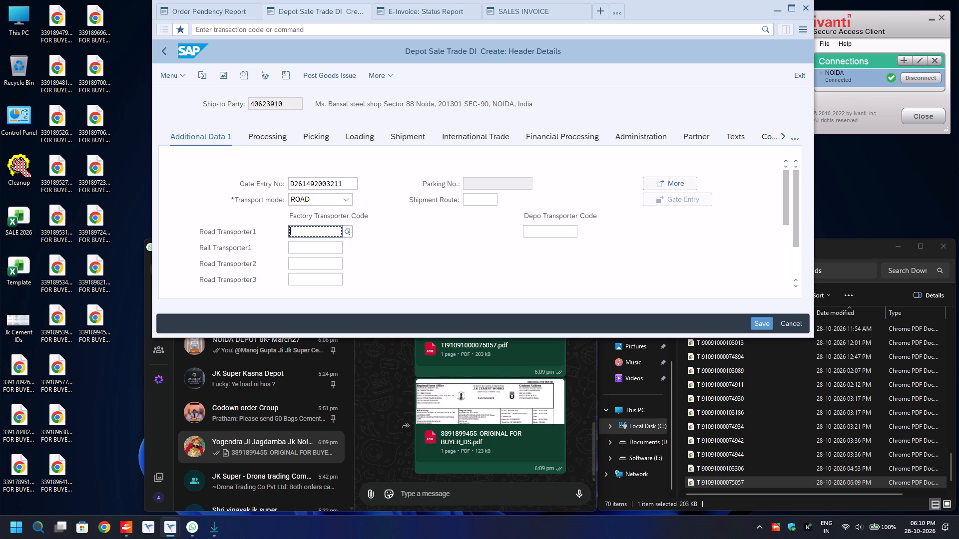
key("Return")
Set the e-way bill transport mode to Road and fill in the distance with the previously used value.
type("ro")
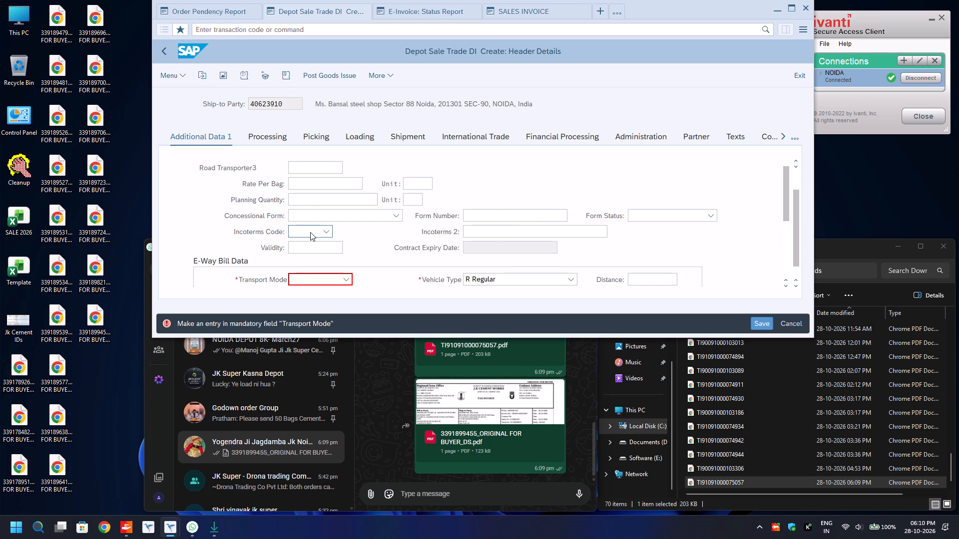
key("Tab")
key("Tab")
key("BackSpace")
key("Down")
key("Return")
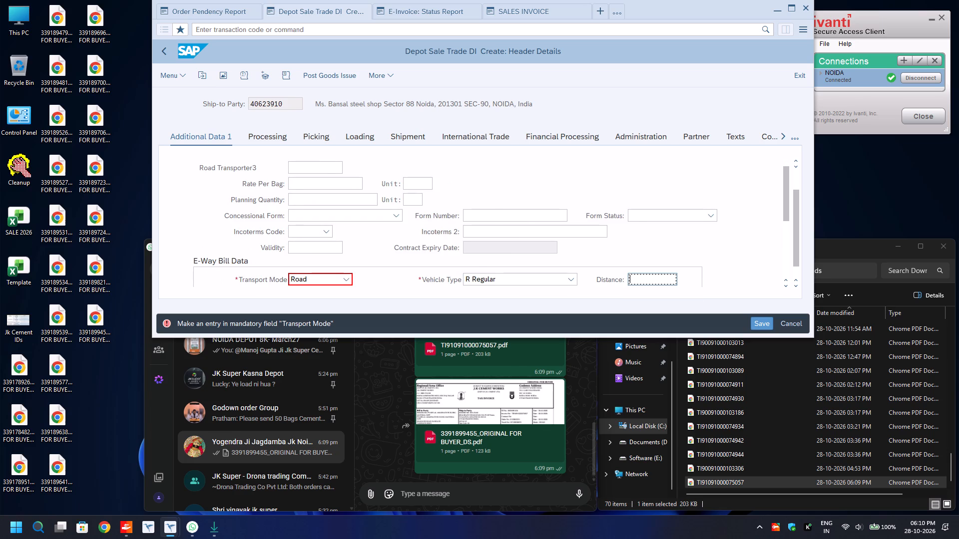
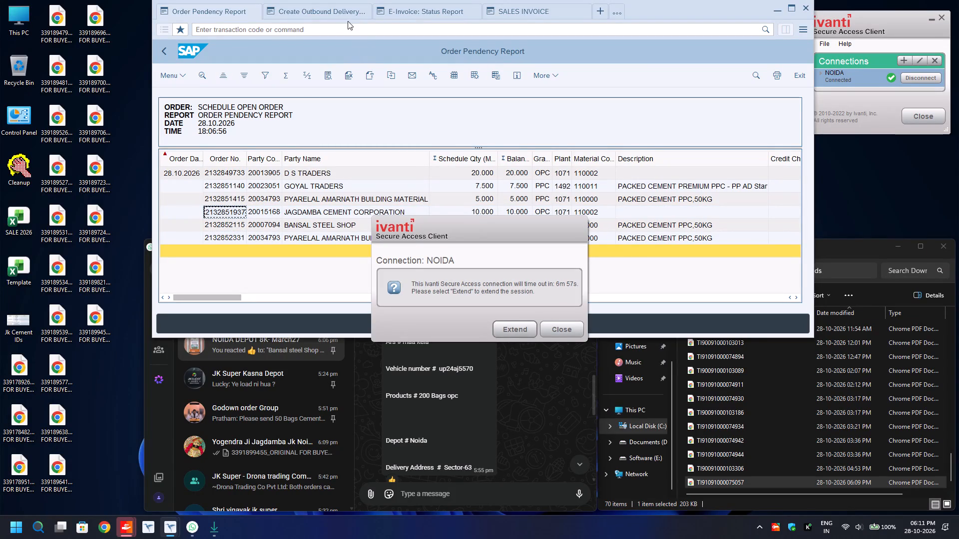
left_click(334, 5)
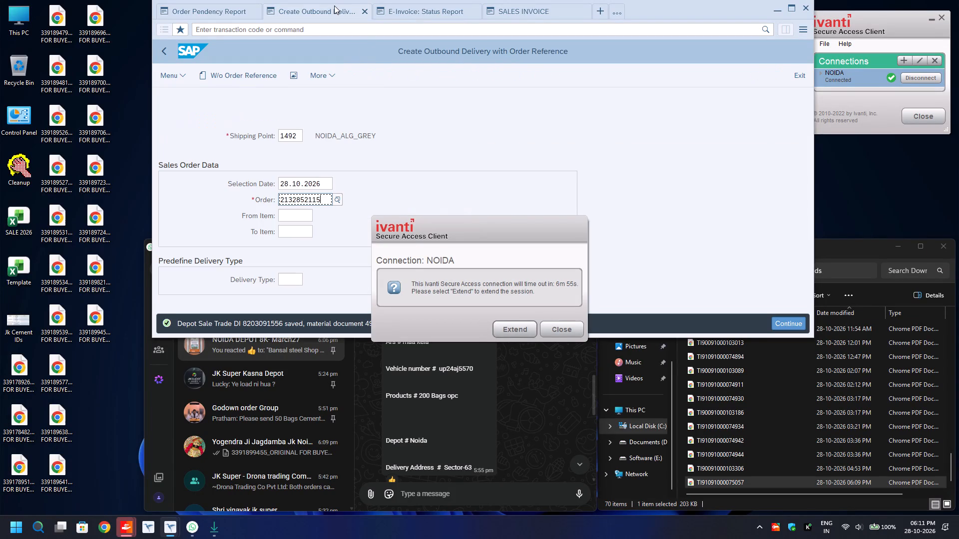
key("ctrl+a")
key("ctrl+v")
key("Up")
key("Up")
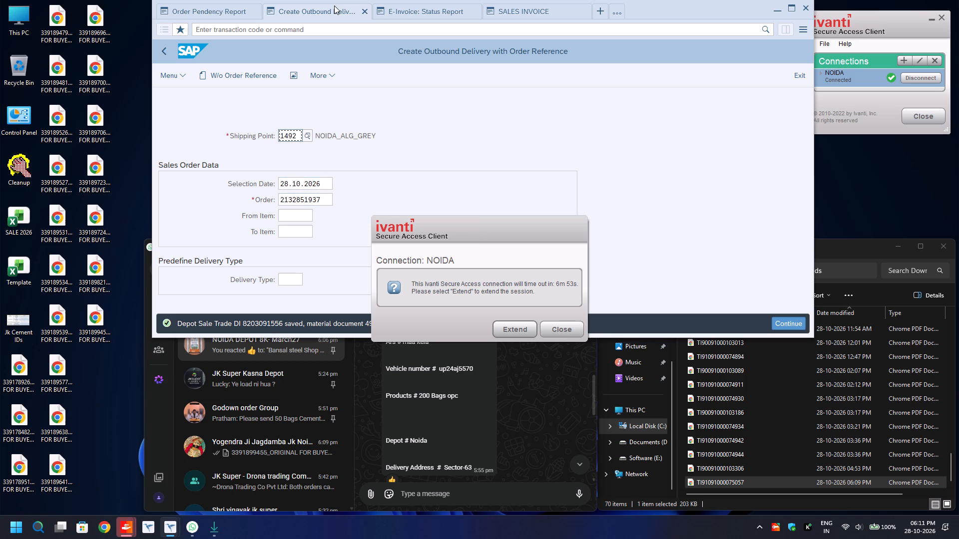
key("ctrl+a")
type("1071")
key("Return")
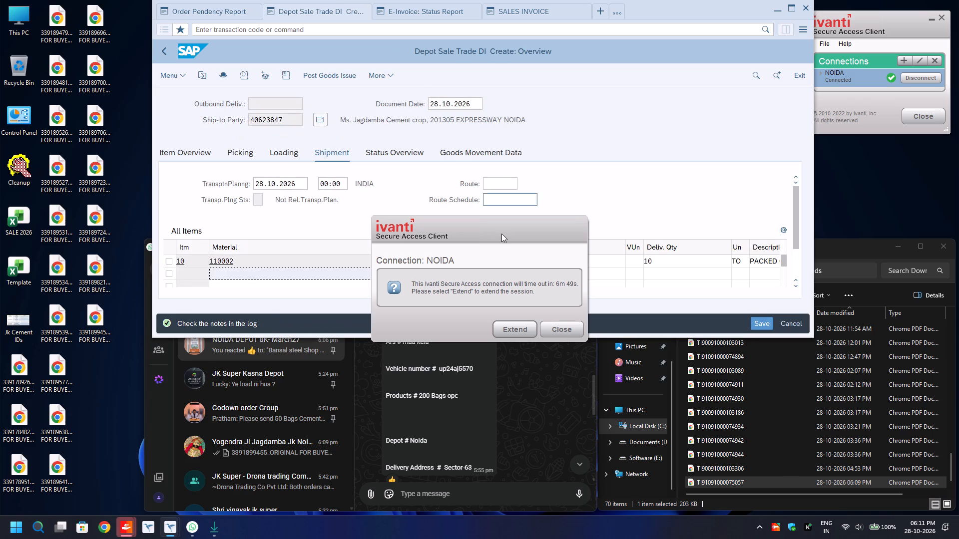
Move the connection timeout notice clear of the delivery form and set the shipment route to ROUTE.
left_click_drag(503, 235, 845, 168)
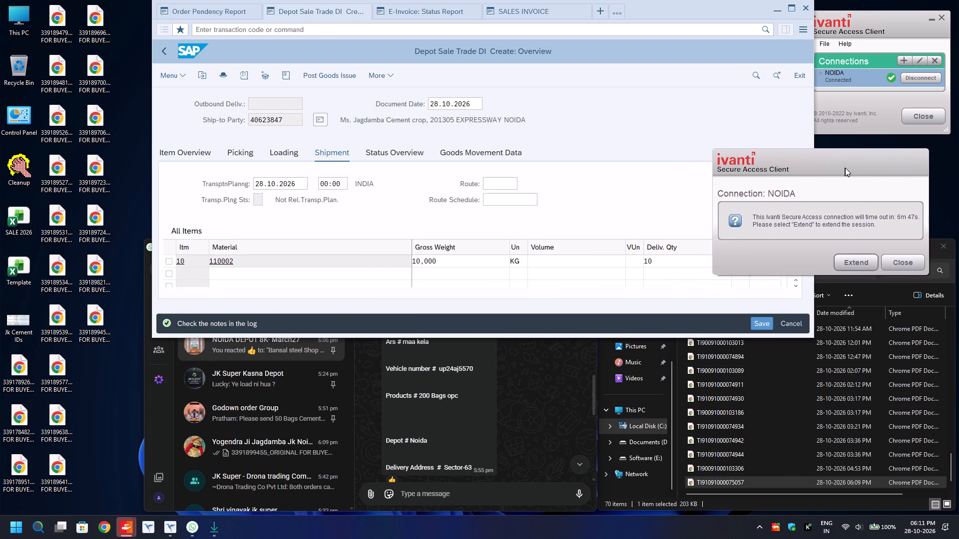
left_click_drag(845, 168, 854, 166)
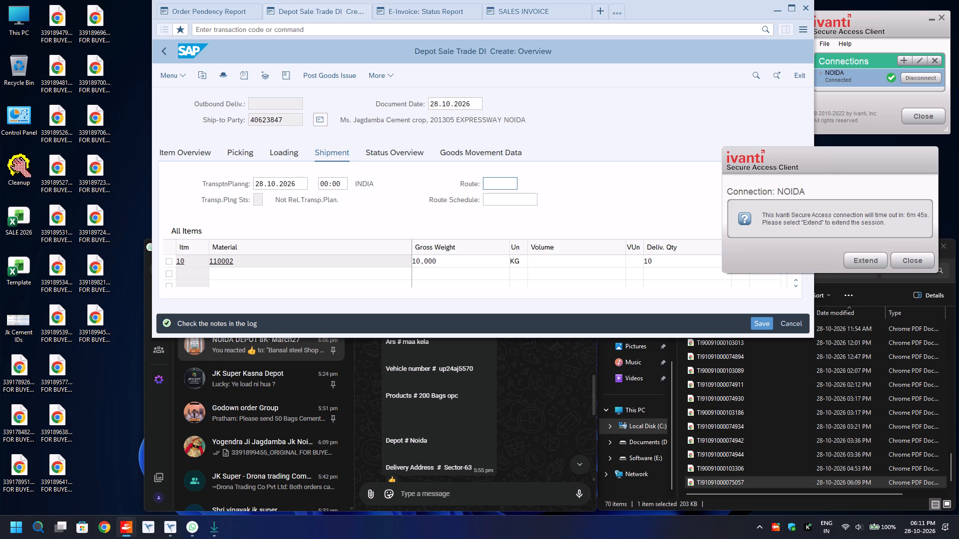
left_click(491, 182)
key("BackSpace")
key("Down")
key("Return")
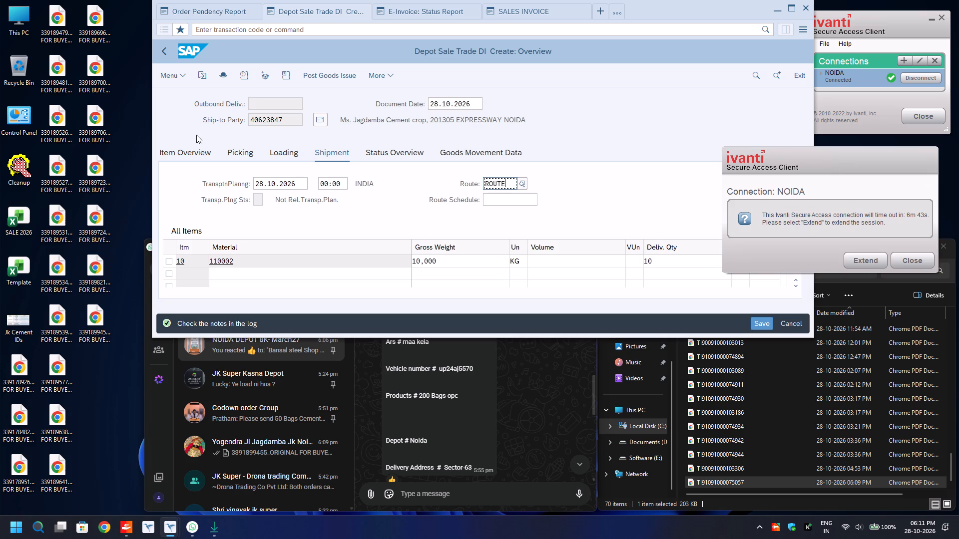
Enter a picked quantity of 10 and batch 1004-1071 for item 10, material 110002, in the delivery's picking data.
left_click(235, 154)
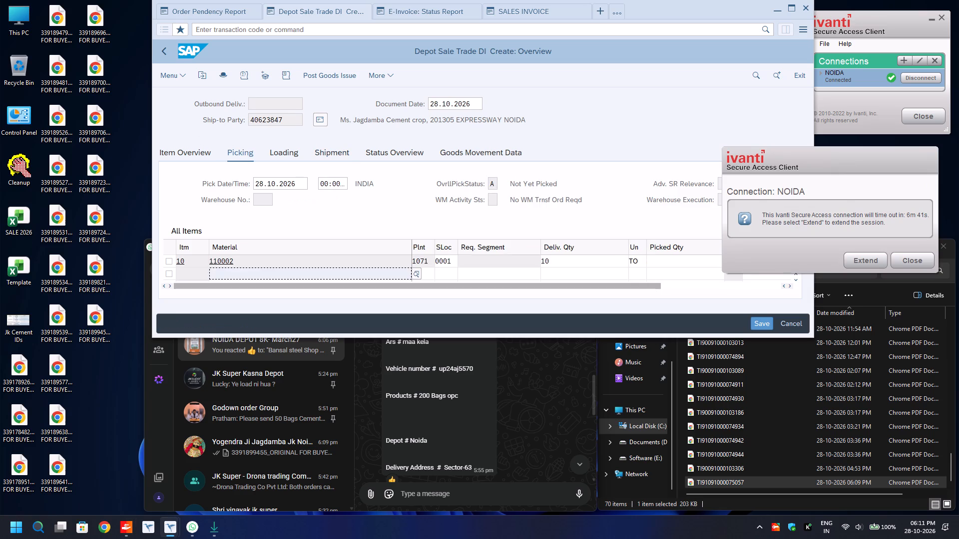
left_click(664, 255)
left_click(667, 258)
type("10")
key("Tab")
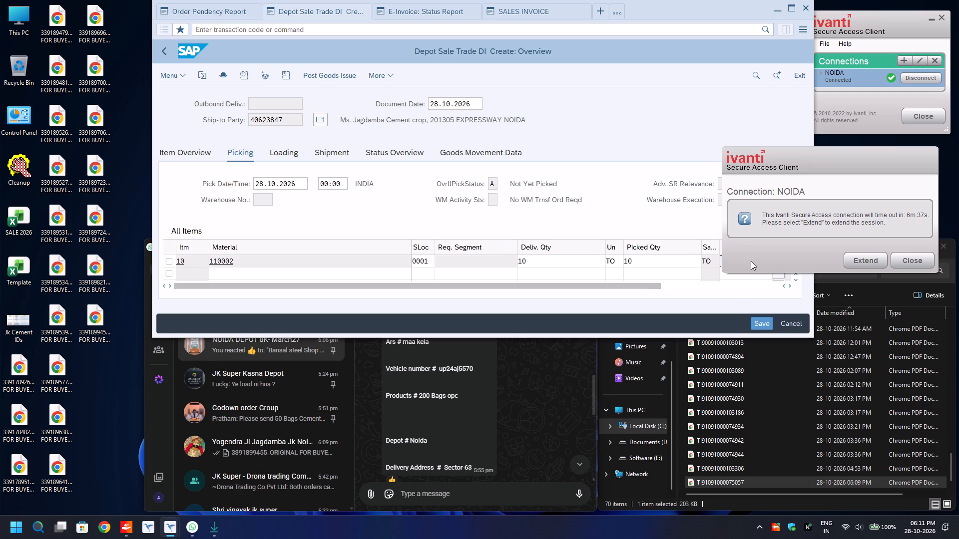
type("1033")
key("BackSpace")
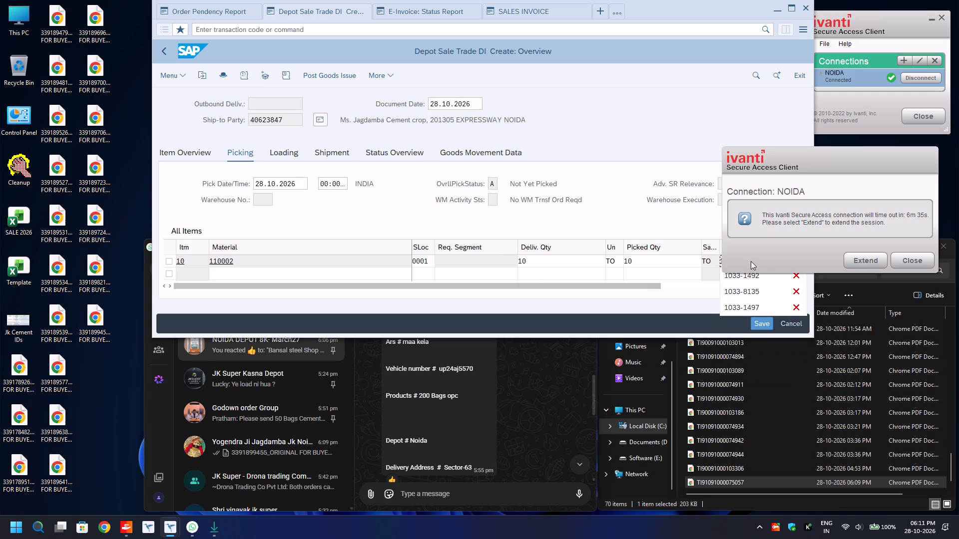
key("BackSpace")
key("0")
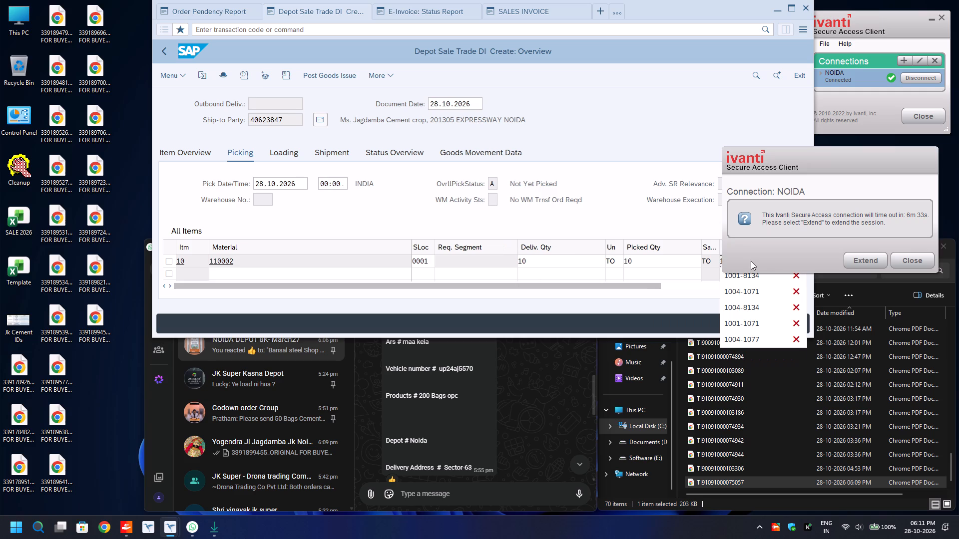
key("Down")
key("Down")
key("Return")
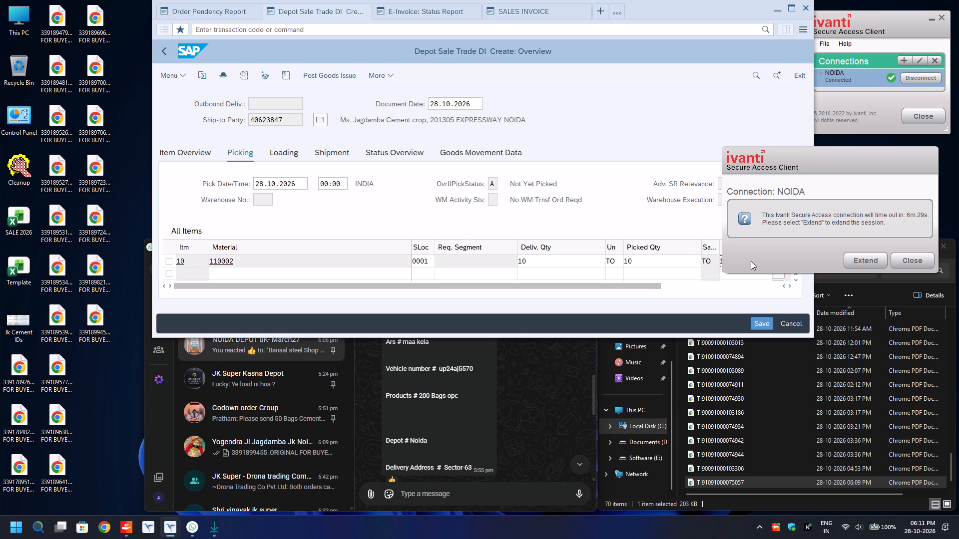
Open the delivery's header details and start a screen capture.
key("F8")
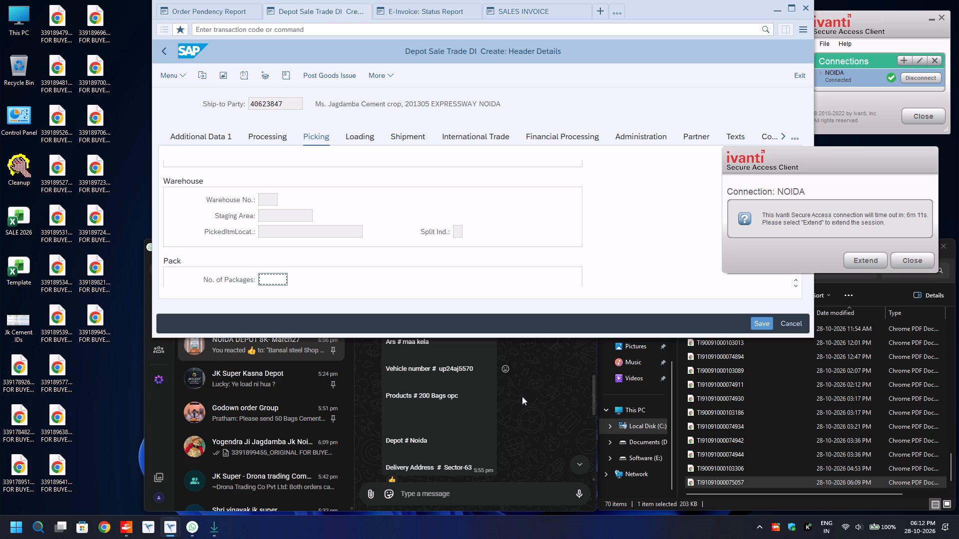
left_click(613, 272)
key("Print")
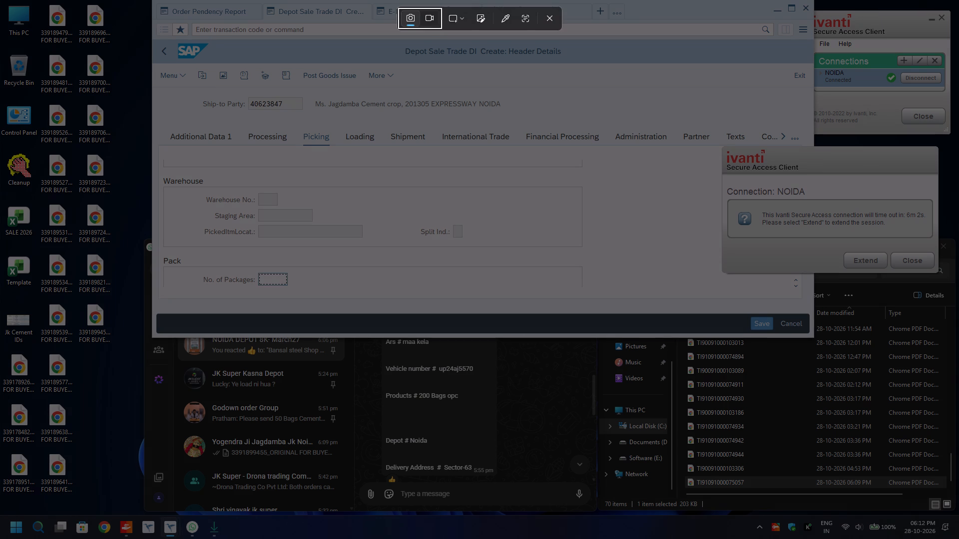
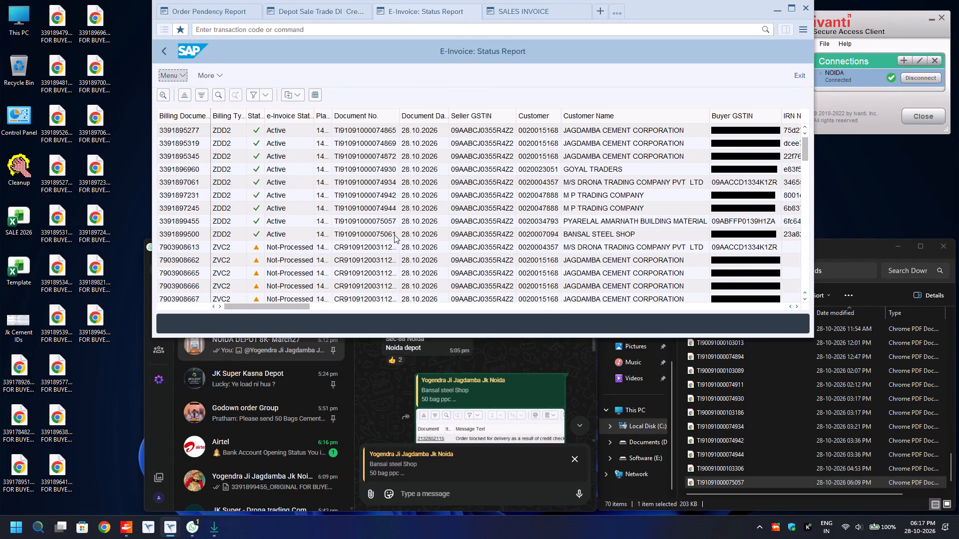
left_click(394, 235)
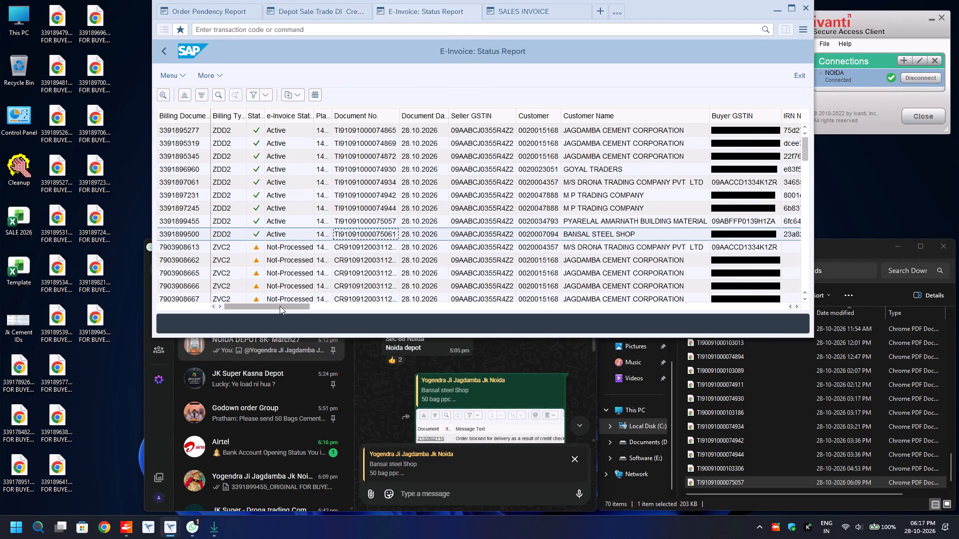
left_click_drag(280, 305, 898, 257)
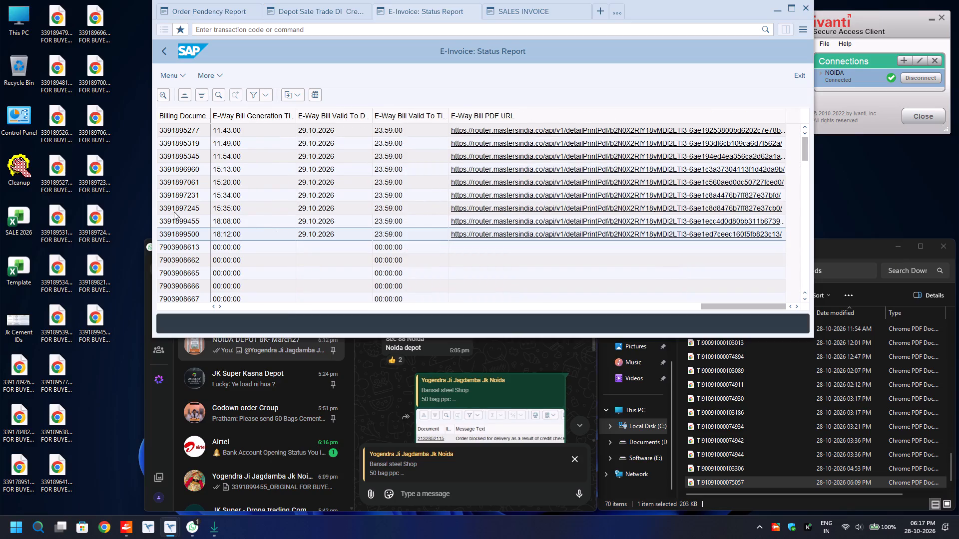
left_click(180, 234)
key("ctrl+y")
key("ctrl+c")
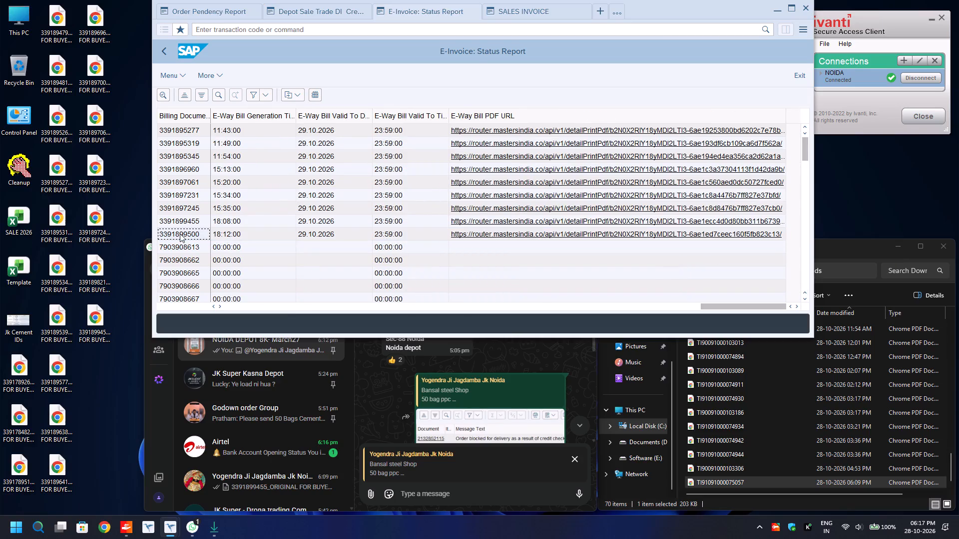
left_click(516, 8)
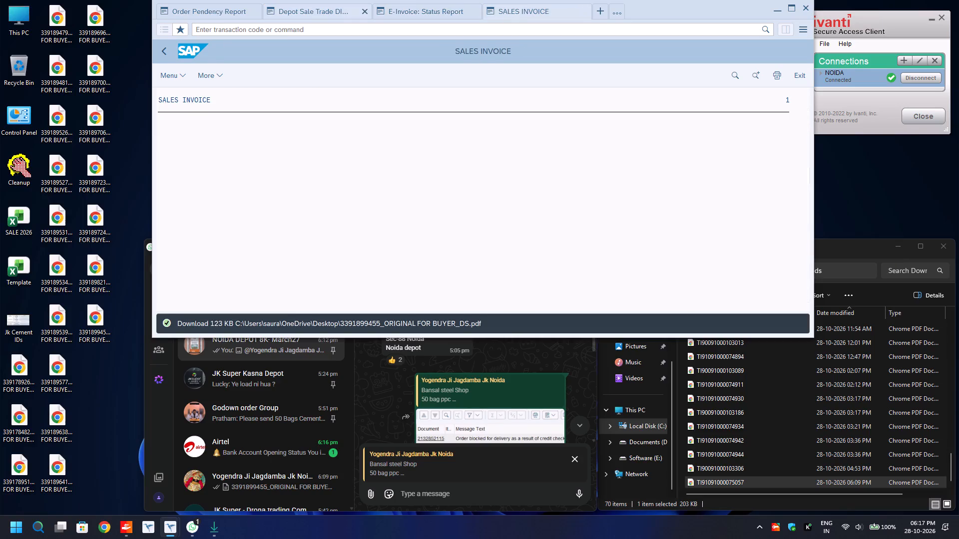
left_click(160, 50)
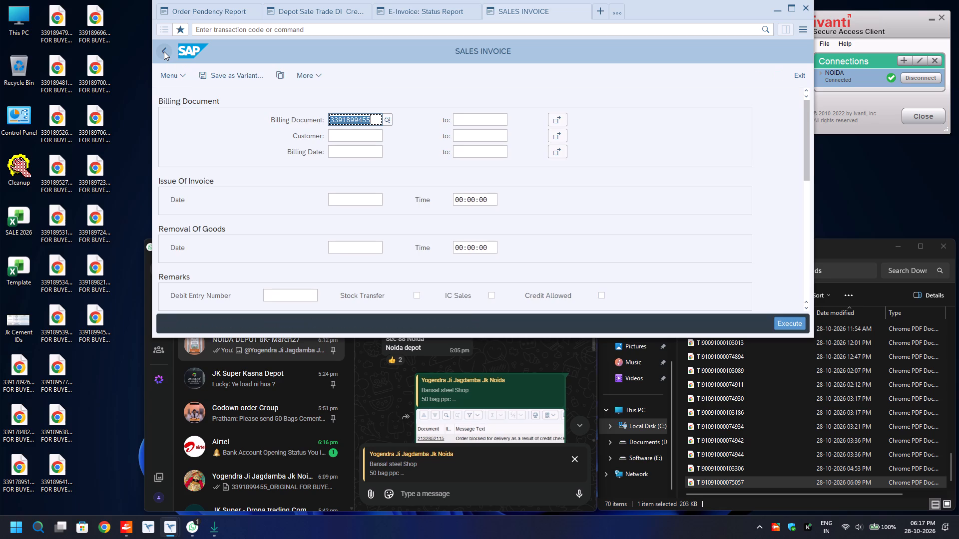
key("ctrl+v")
key("F8")
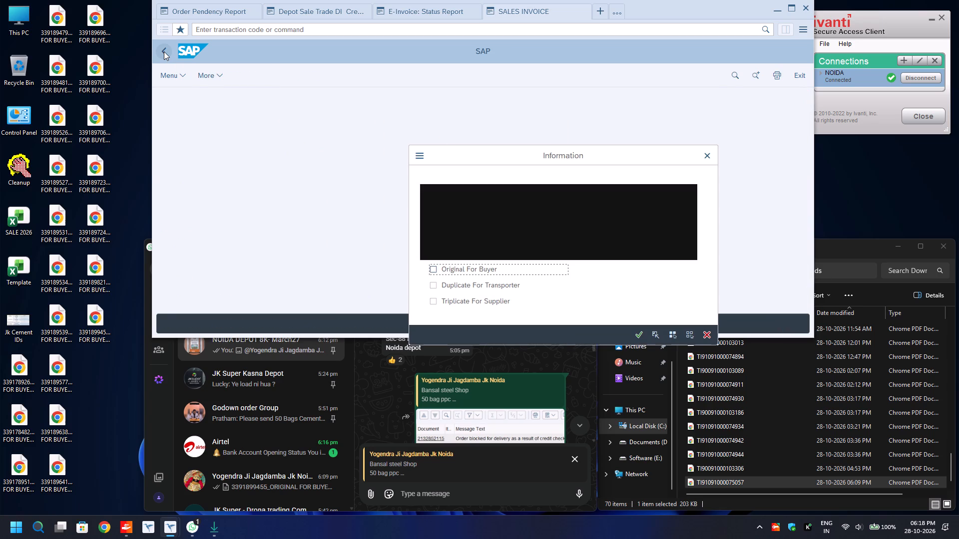
key("space")
key("Return")
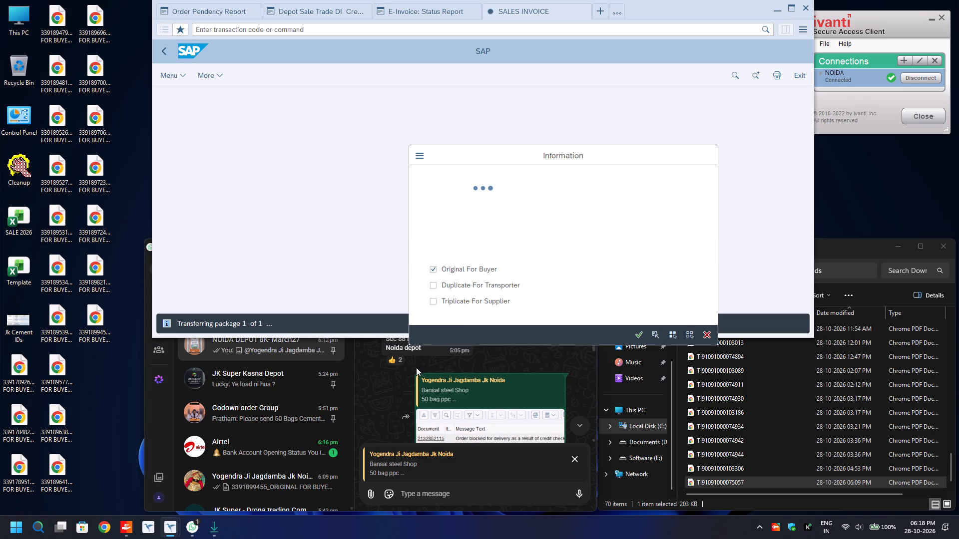
left_click(441, 12)
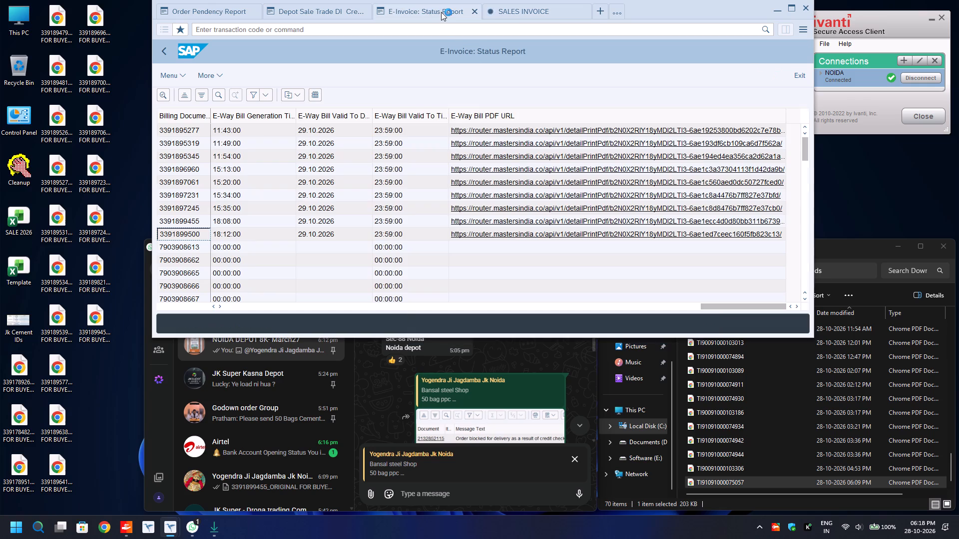
left_click(520, 233)
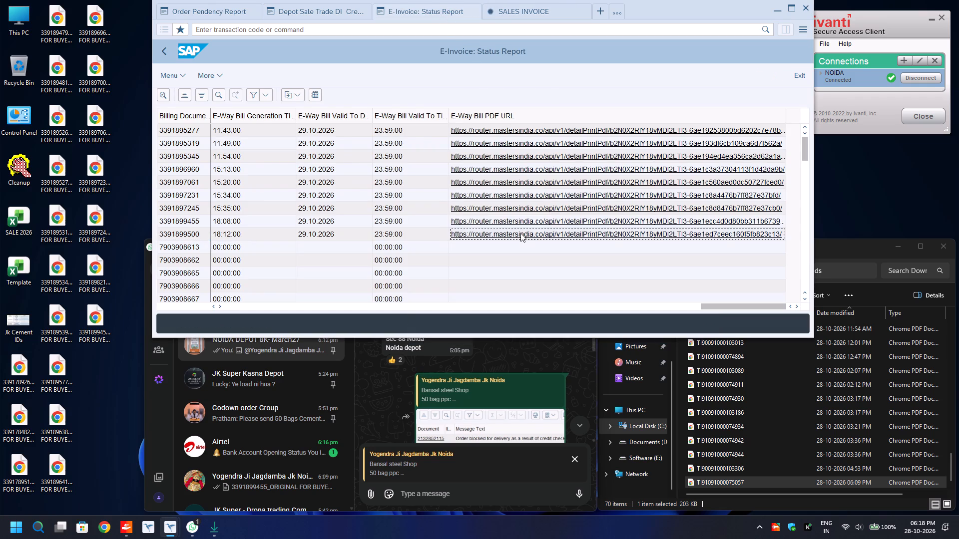
key("Left")
key("Return")
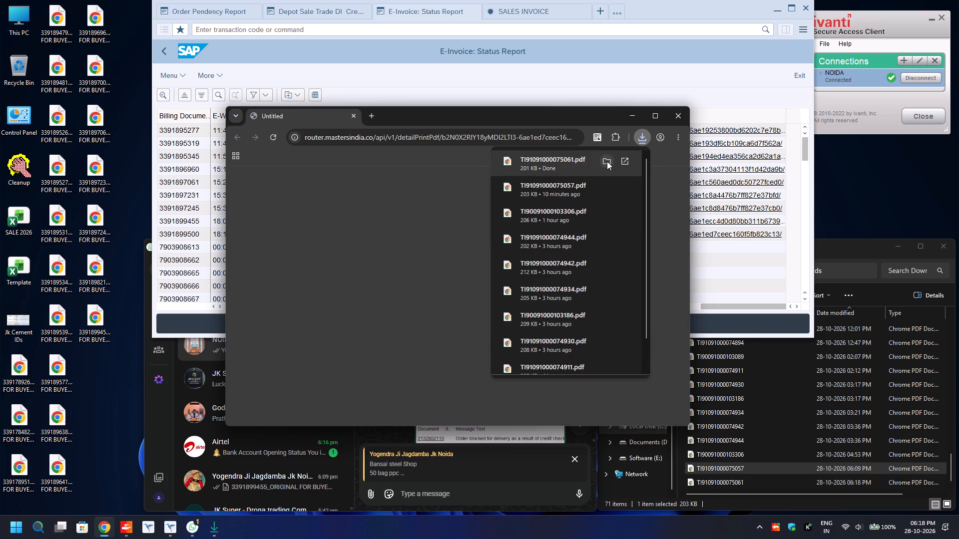
left_click(607, 161)
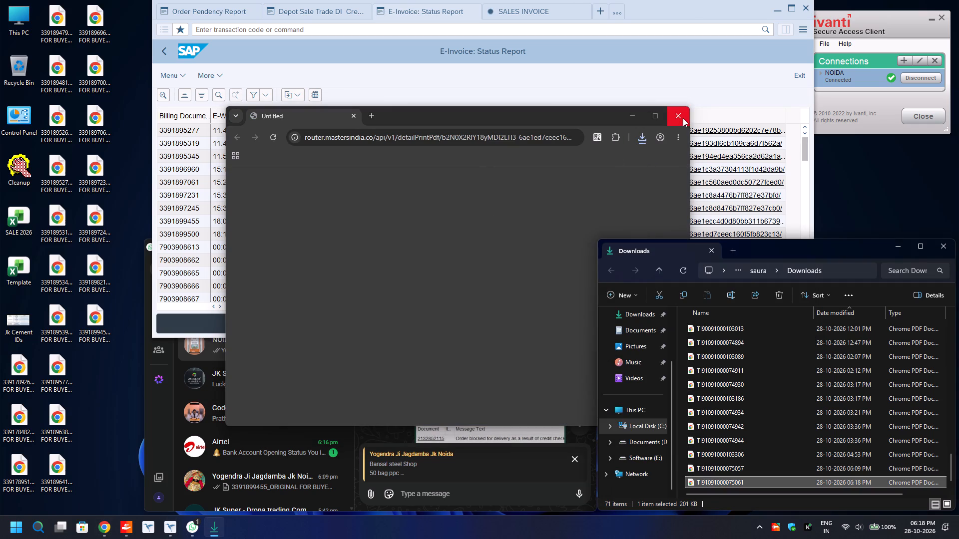
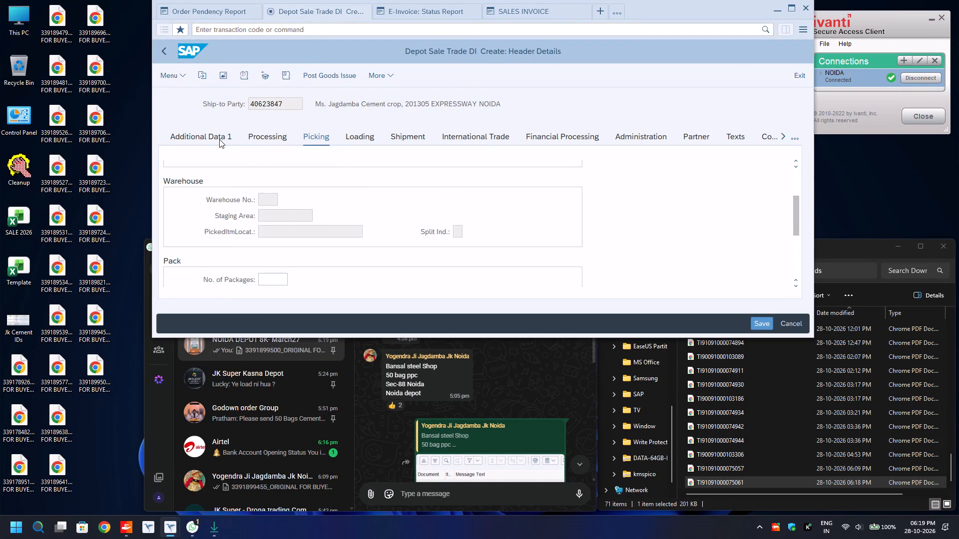
Set the delivery header's transport mode to ROAD and its factory Road Transporter1 code to 220000967.
left_click(349, 204)
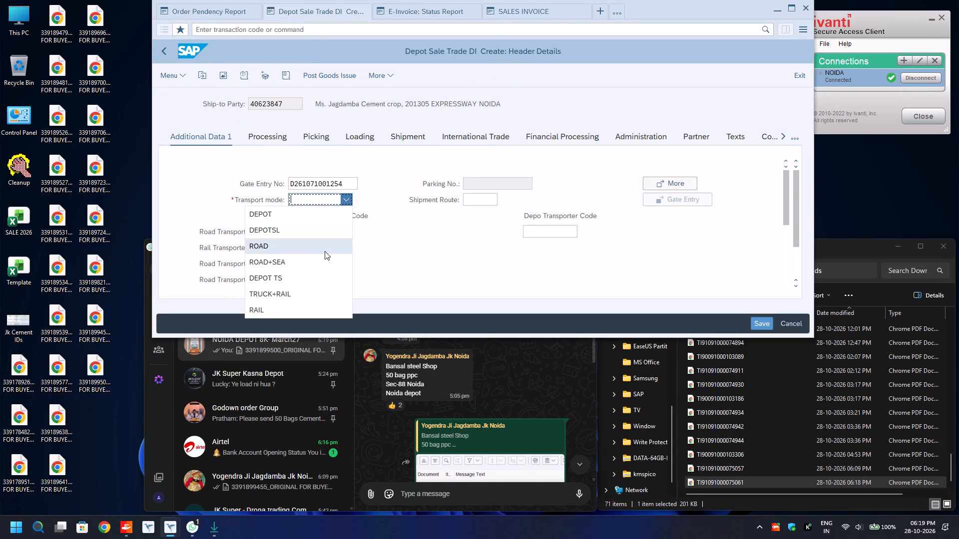
left_click(325, 251)
left_click(317, 231)
key("BackSpace")
key("Down")
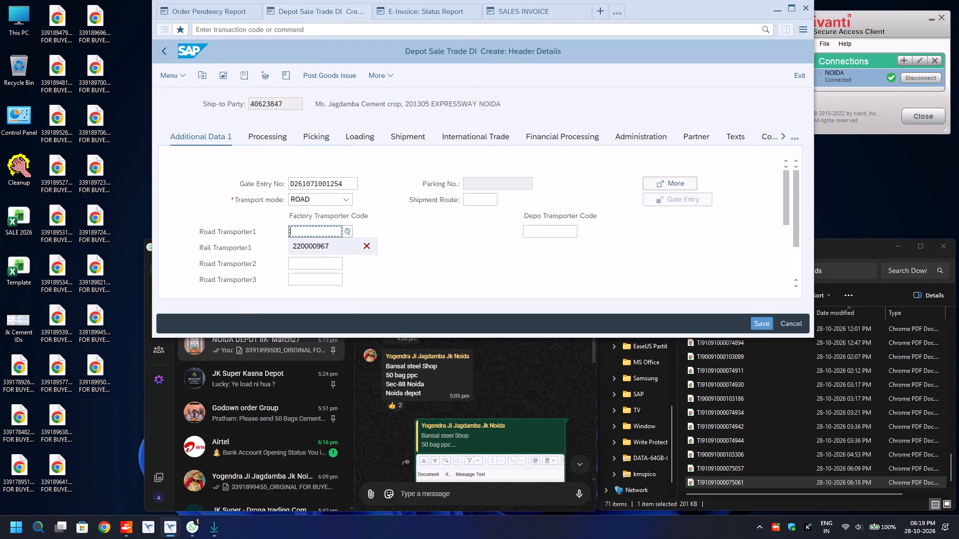
key("Return")
Submit the header data and set the mandatory E-Way Bill transport mode to Road.
key("Return")
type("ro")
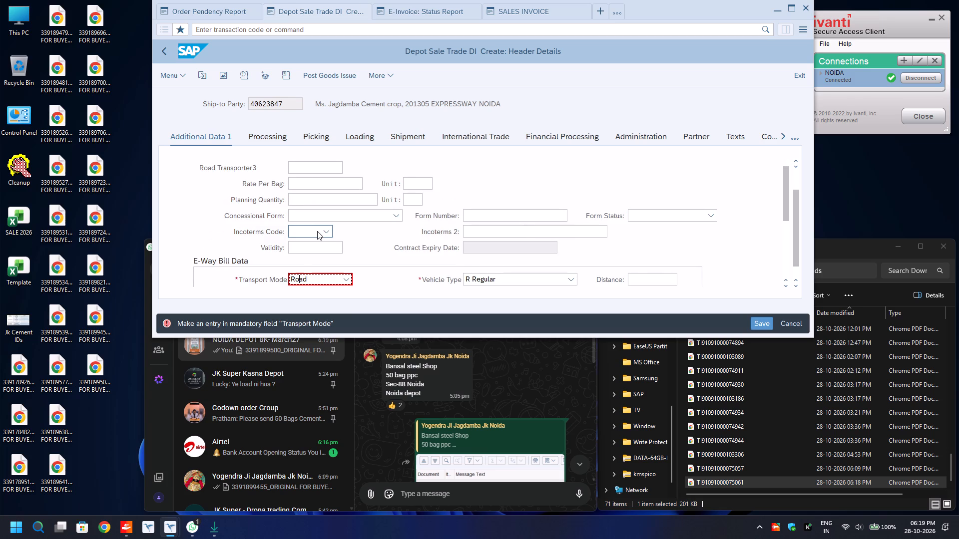
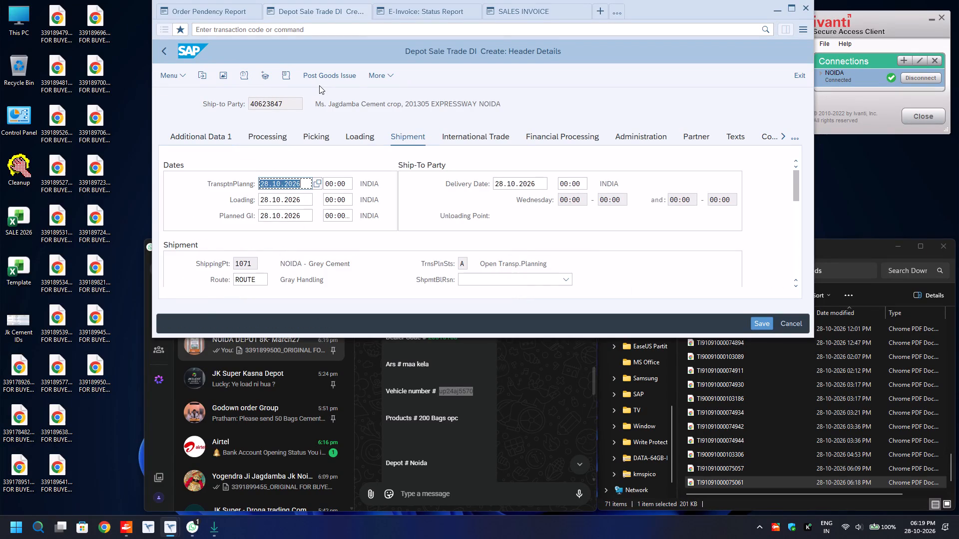
Post goods issue for the Depot Sale Trade delivery to ship-to party 40623847, Jagdamba Cement.
left_click(167, 53)
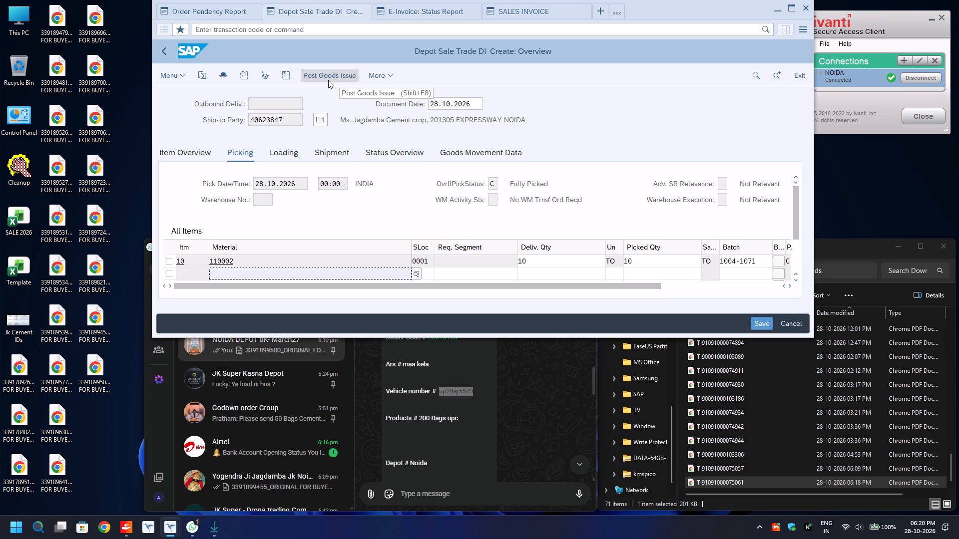
left_click_drag(328, 80, 330, 75)
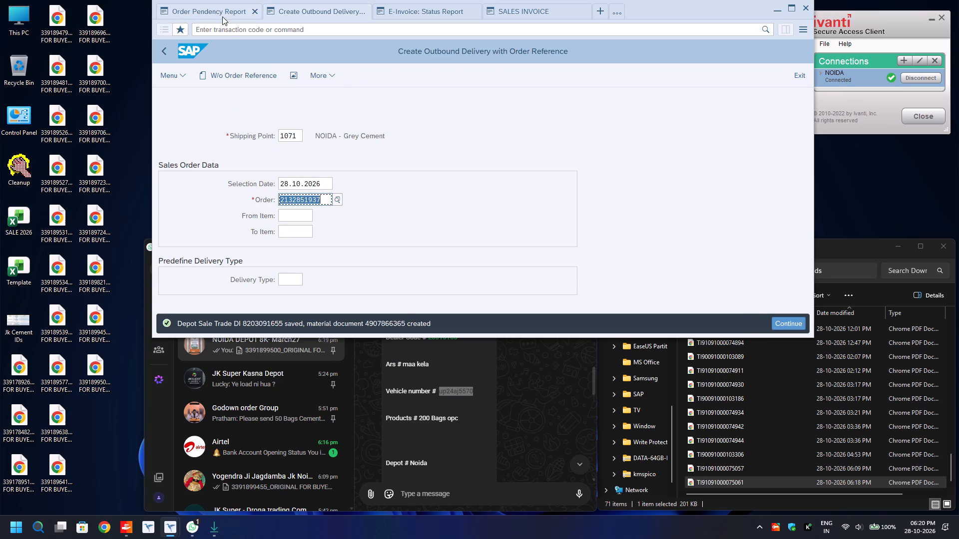
Rerun the Order Pendency Report with its existing selection to refresh the open orders.
left_click_drag(222, 16, 164, 51)
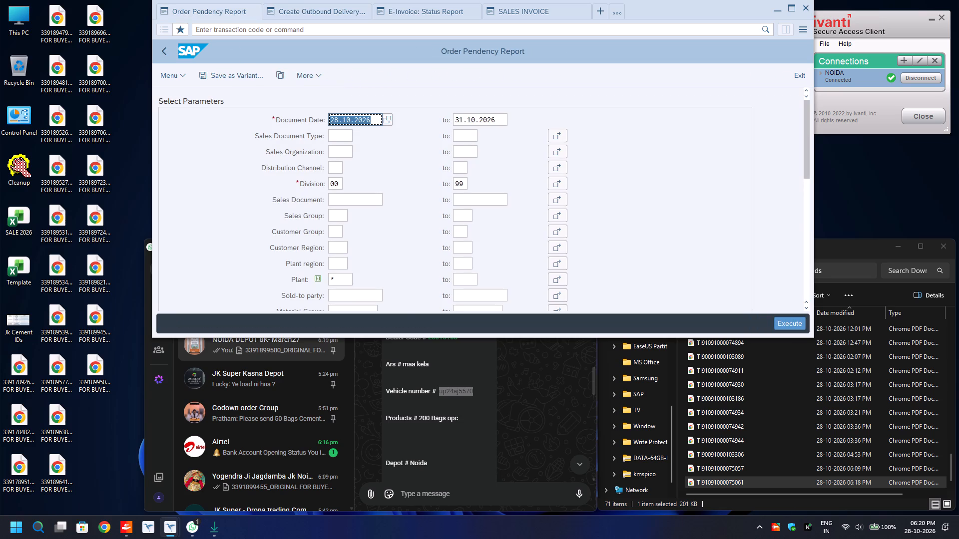
key("F8")
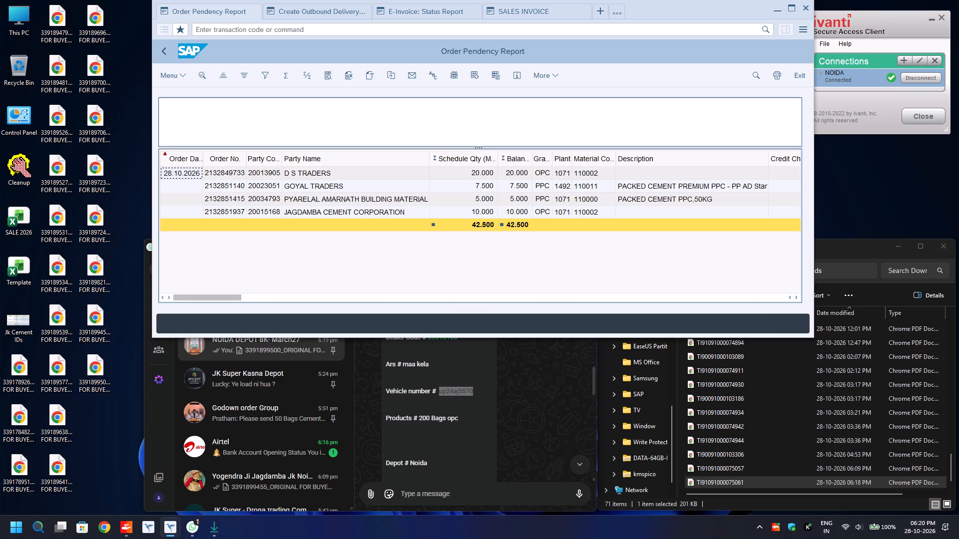
Set the plant to 1071 in the e-Document Cockpit, run the e-invoice status report, and rerun it to refresh the statuses.
left_click(407, 14)
left_click(165, 51)
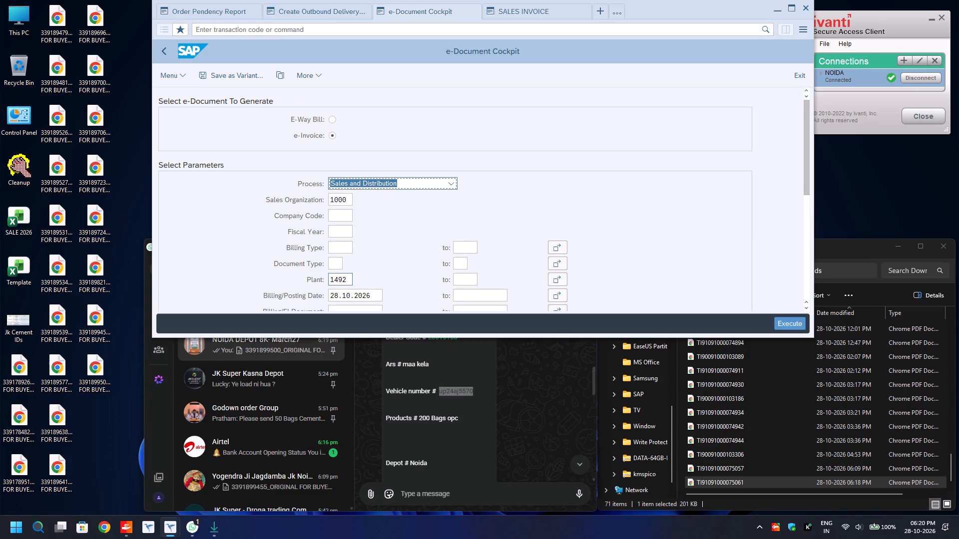
left_click_drag(350, 276, 255, 275)
type("1071")
key("Return")
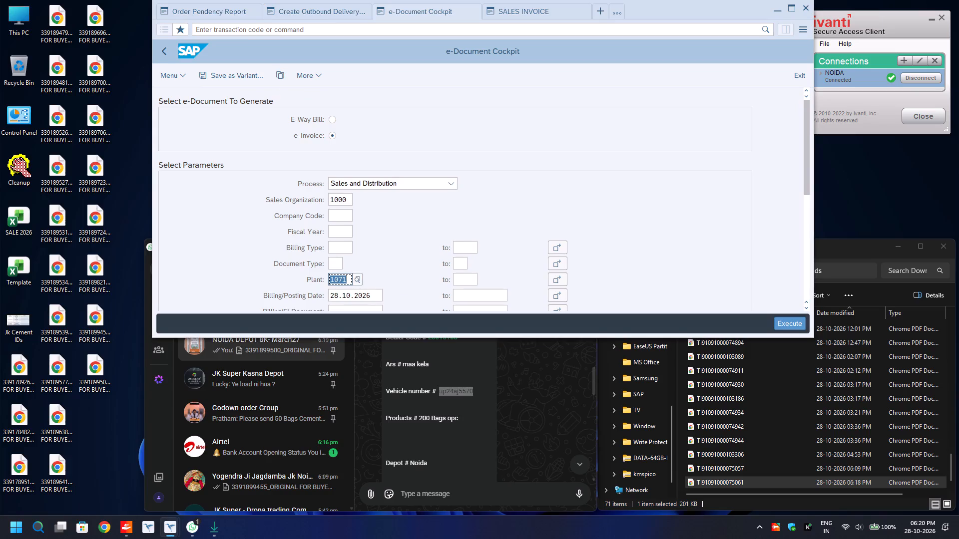
key("F8")
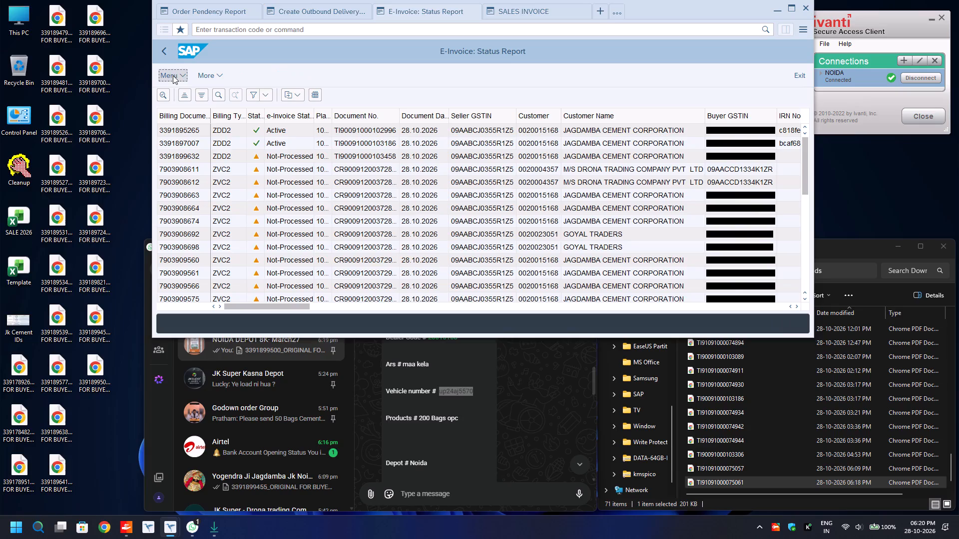
left_click(165, 51)
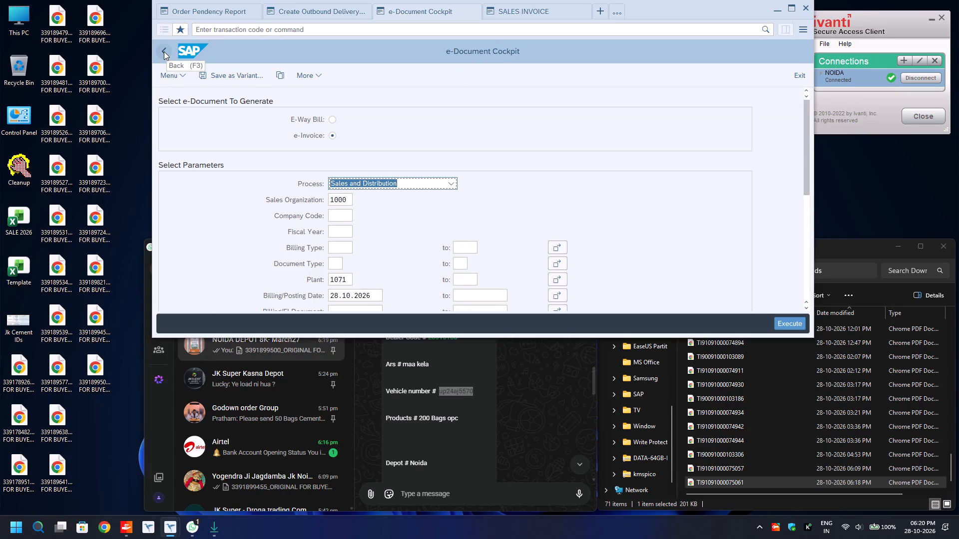
key("F8")
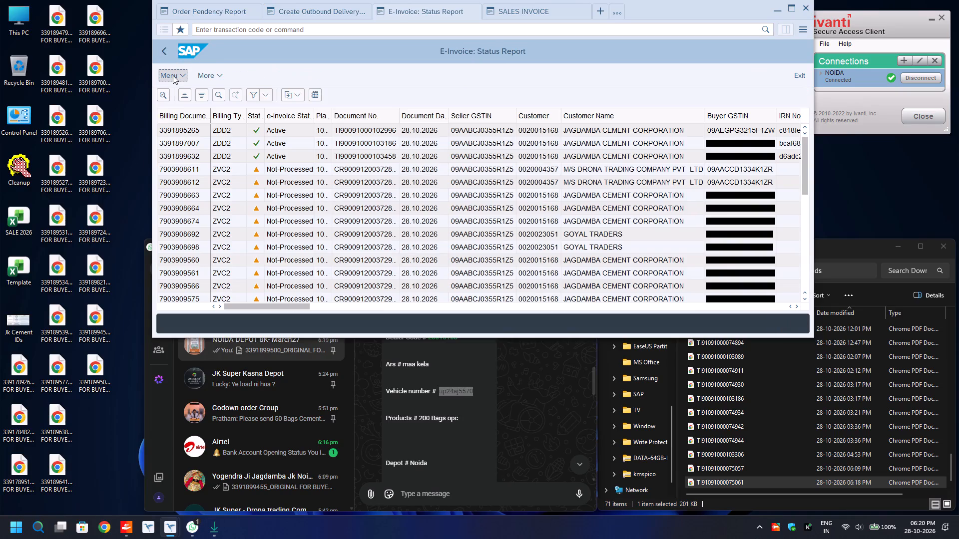
left_click(192, 156)
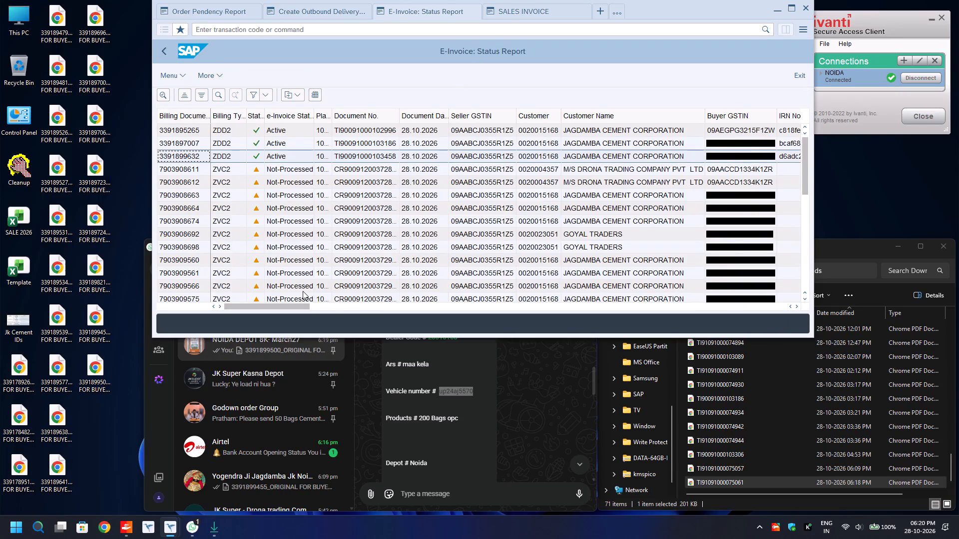
left_click_drag(297, 306, 917, 263)
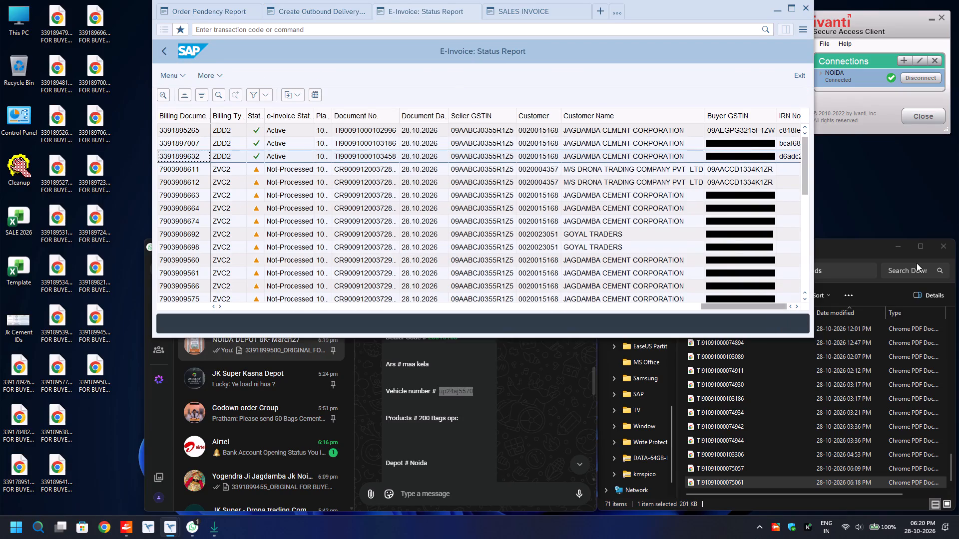
left_click_drag(917, 263, 944, 263)
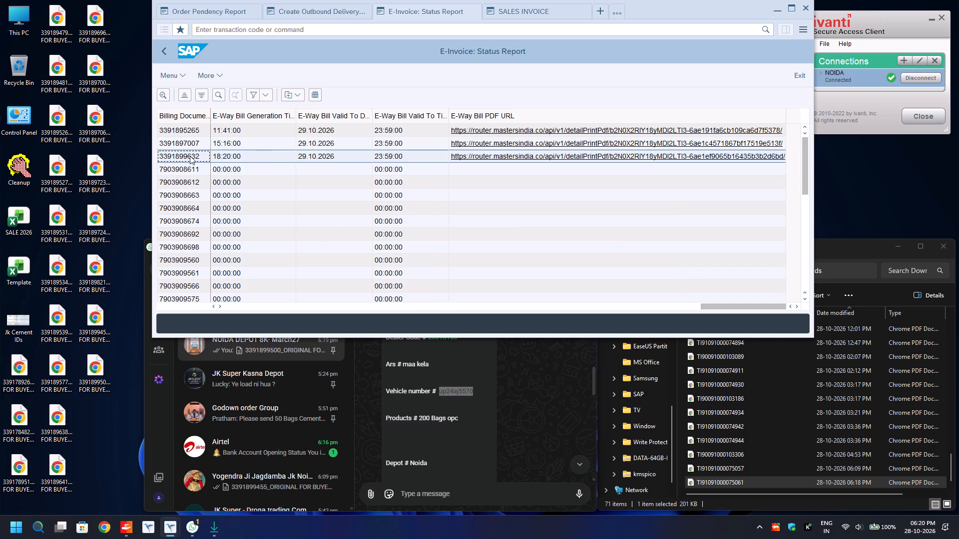
left_click(190, 156)
key("ctrl+y")
key("ctrl+c")
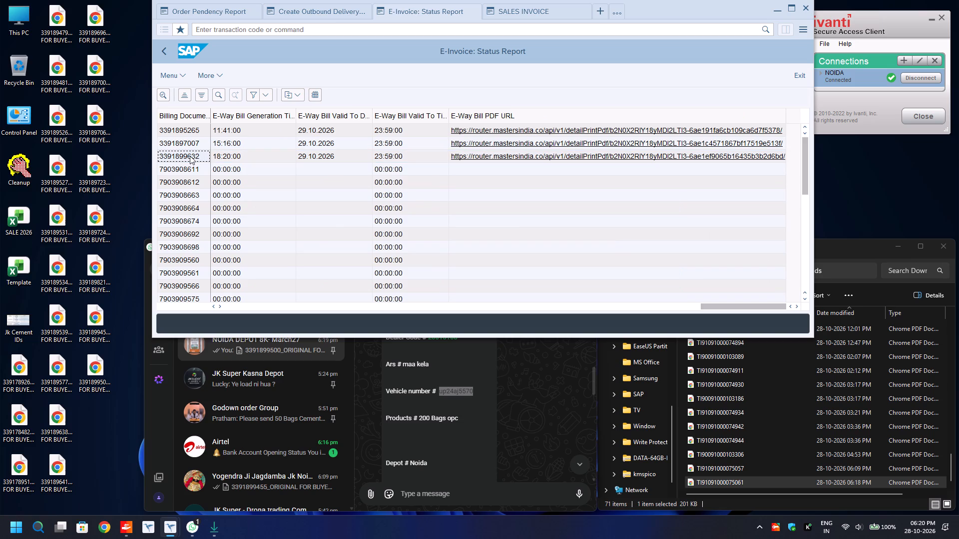
left_click(533, 6)
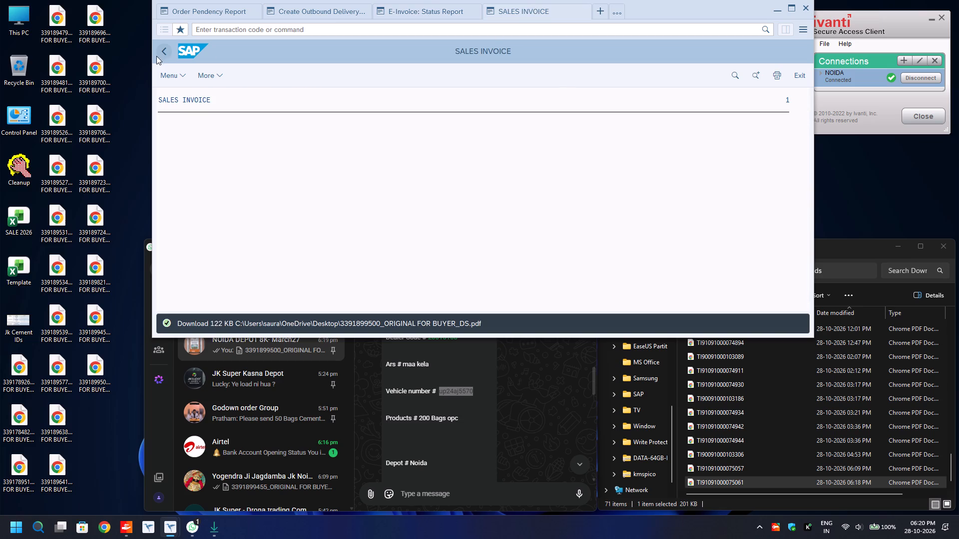
left_click(162, 53)
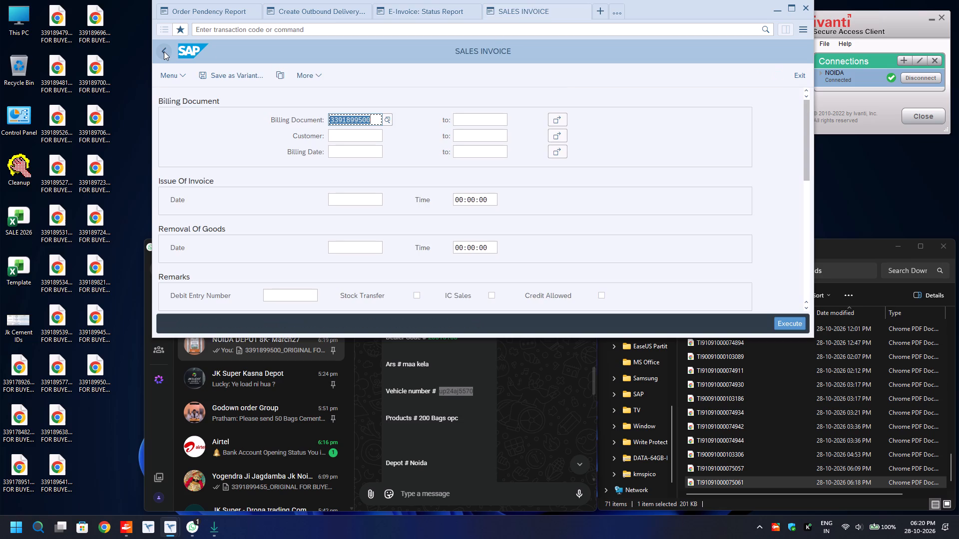
key("ctrl+v")
key("F8")
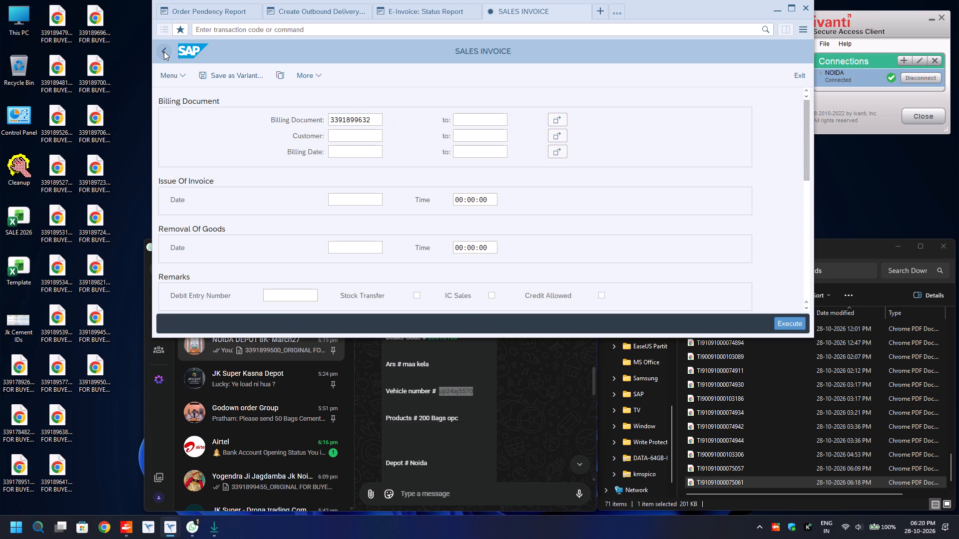
key("space")
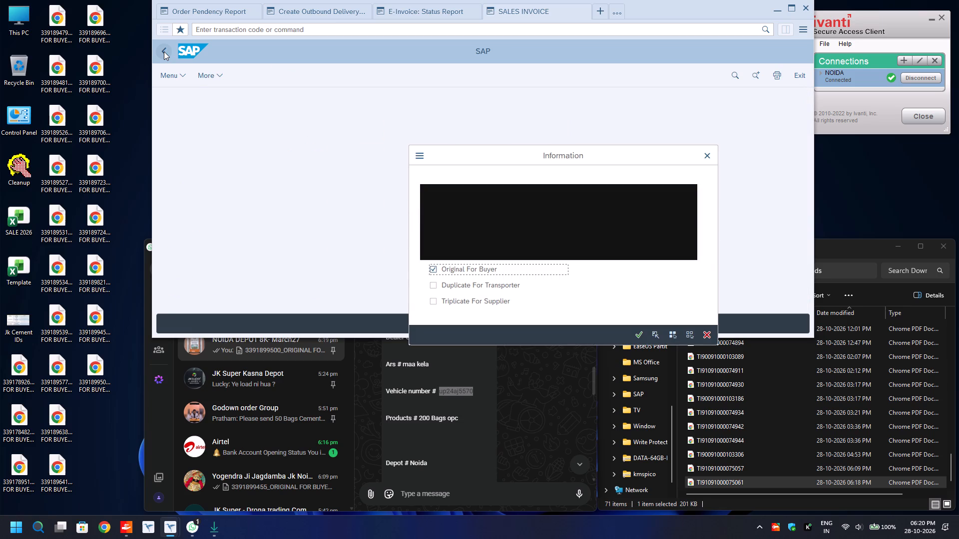
key("Return")
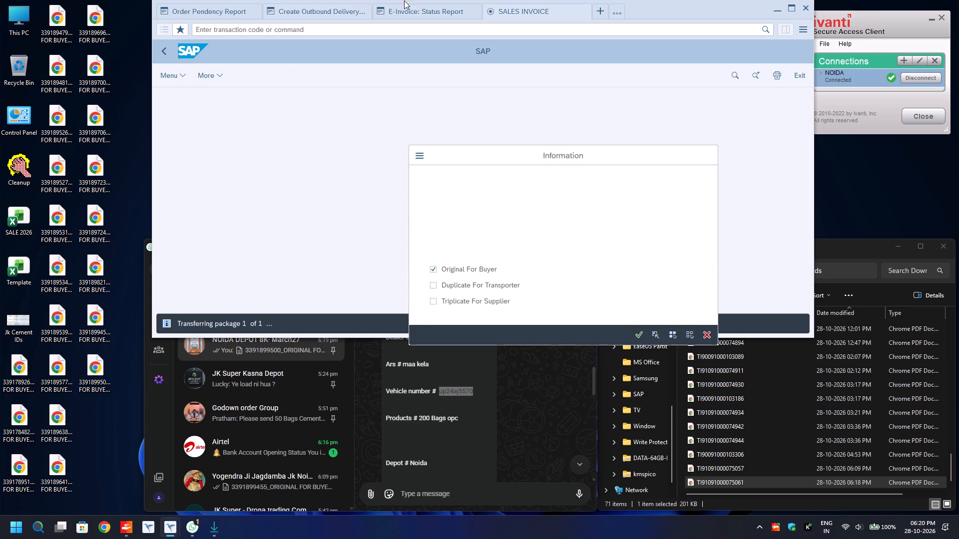
left_click(431, 13)
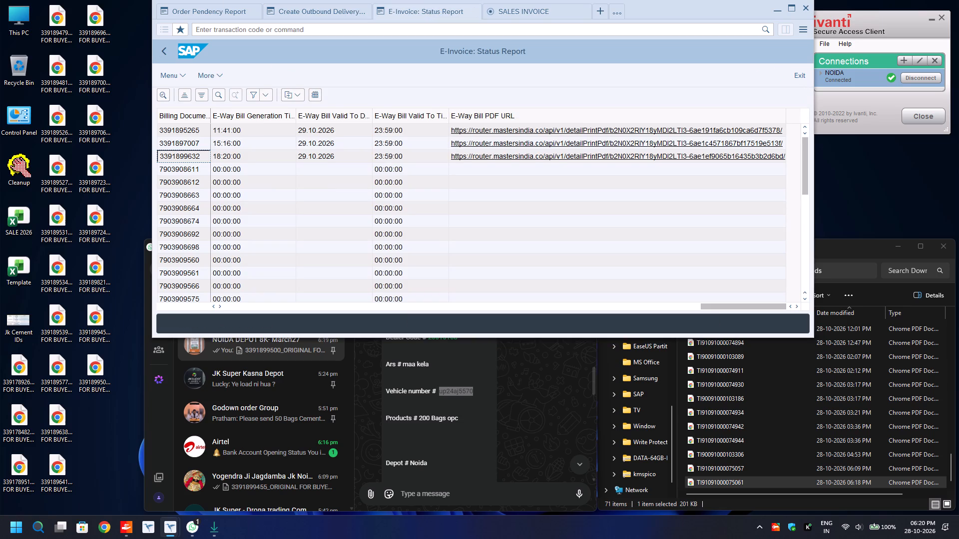
left_click(582, 158)
key("Left")
key("Return")
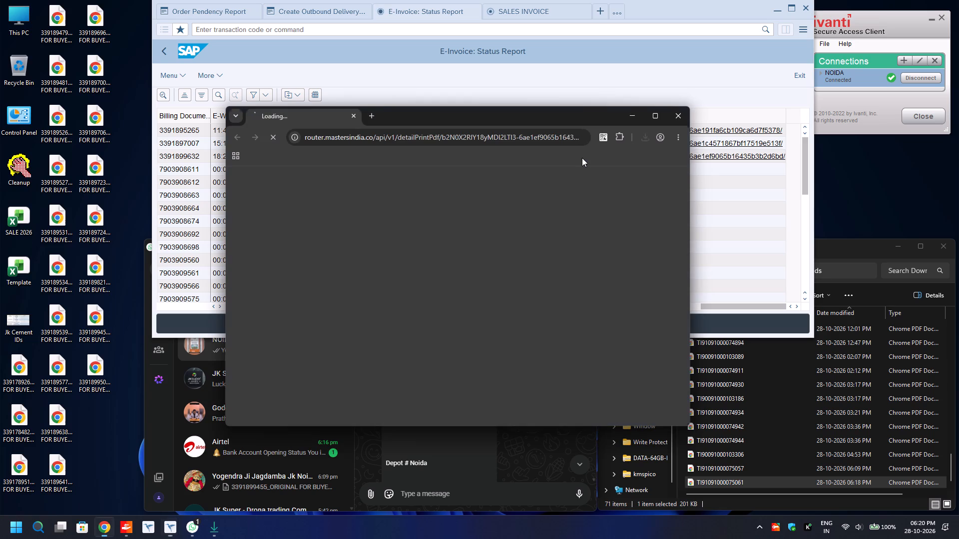
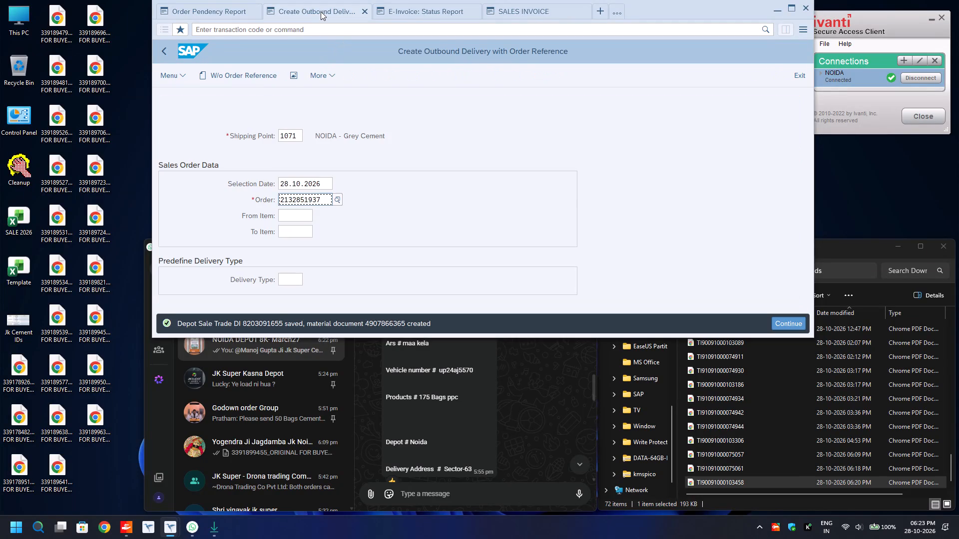
scroll(321, 11, "left", 1)
key("ctrl+a")
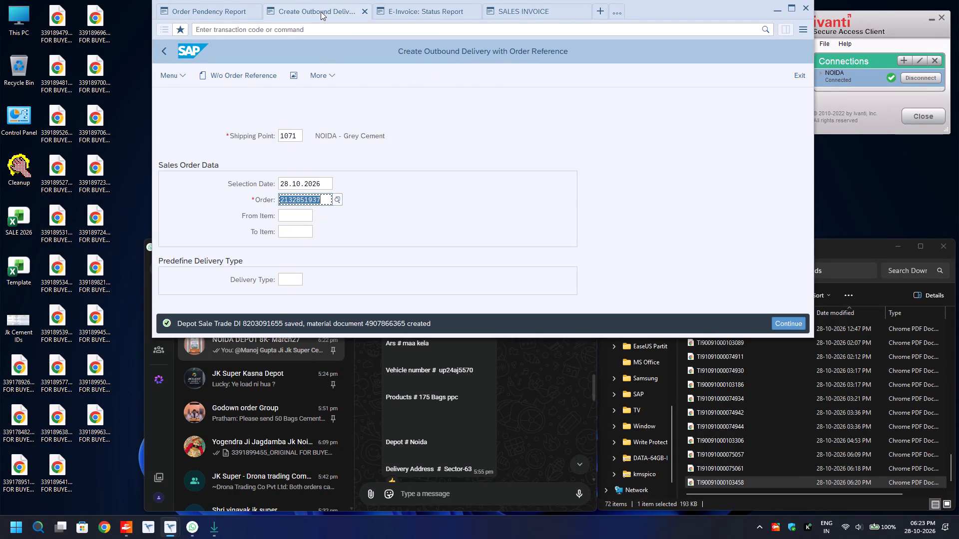
key("ctrl+v")
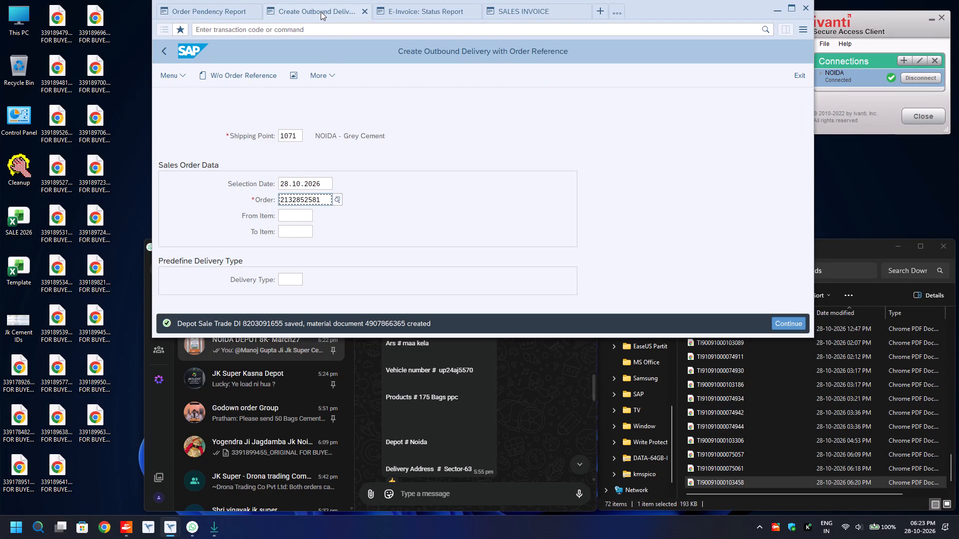
key("Up")
key("Up")
key("ctrl+a")
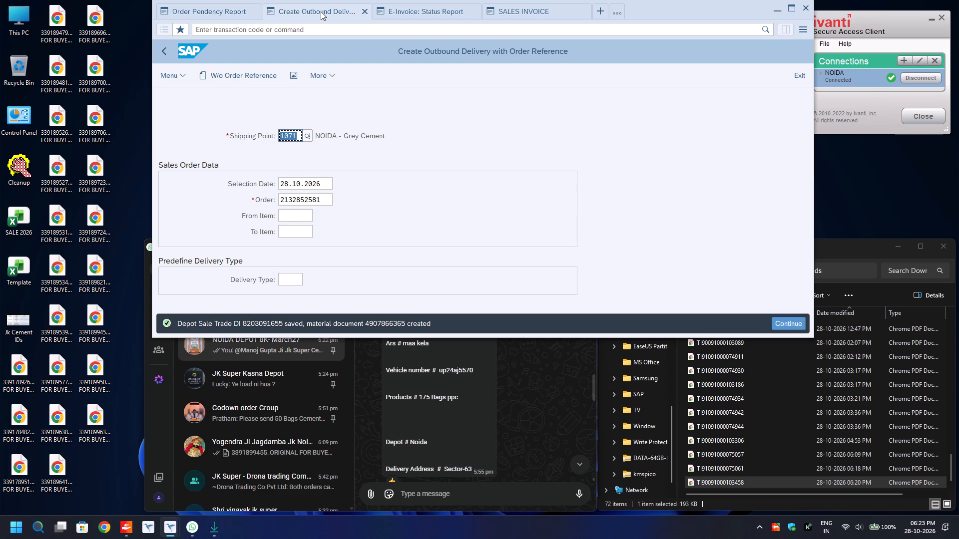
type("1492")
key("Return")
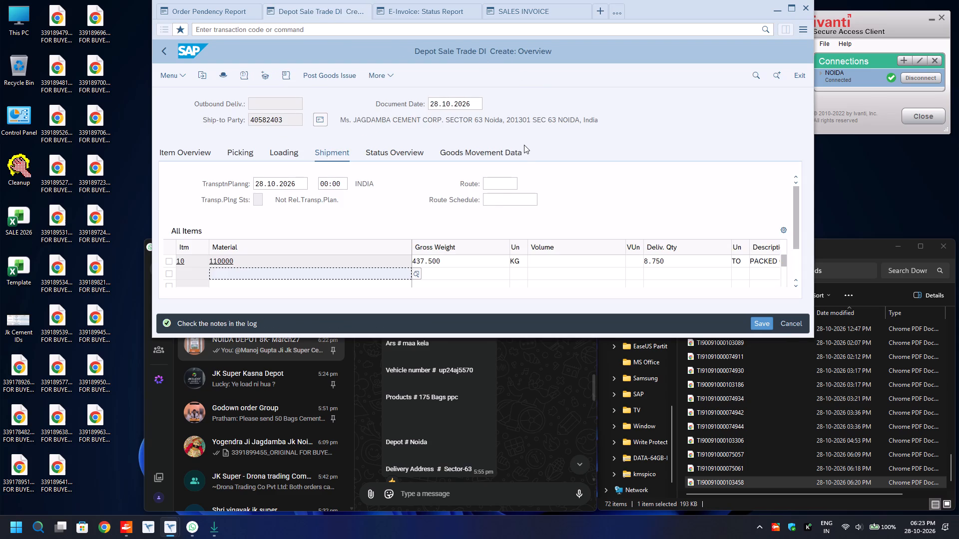
Set the shipment route of the Jagdamba Cement Corp. delivery to ROUTE.
left_click(506, 186)
key("BackSpace")
key("Down")
key("Return")
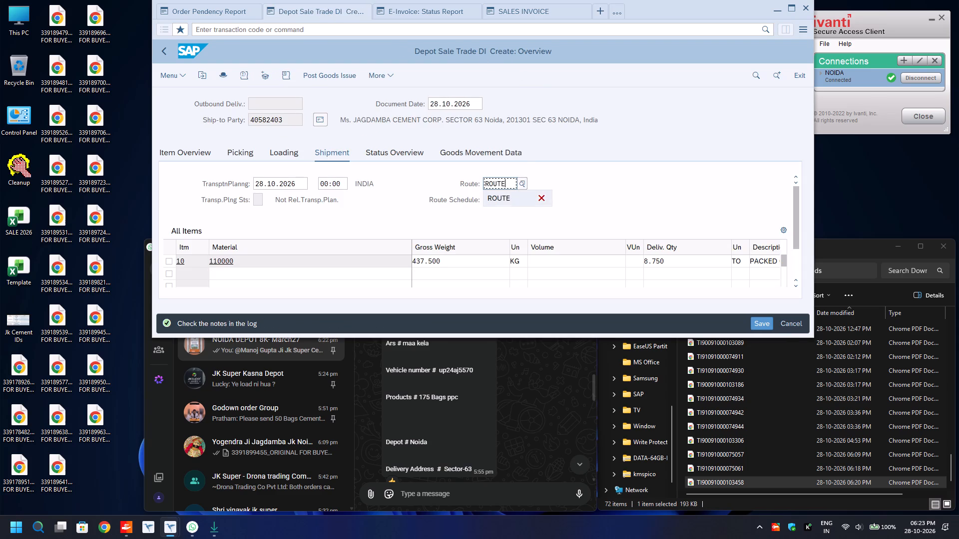
Enter picked quantity 8.750 and batch 1033-1492 for delivery item 10.
left_click(240, 153)
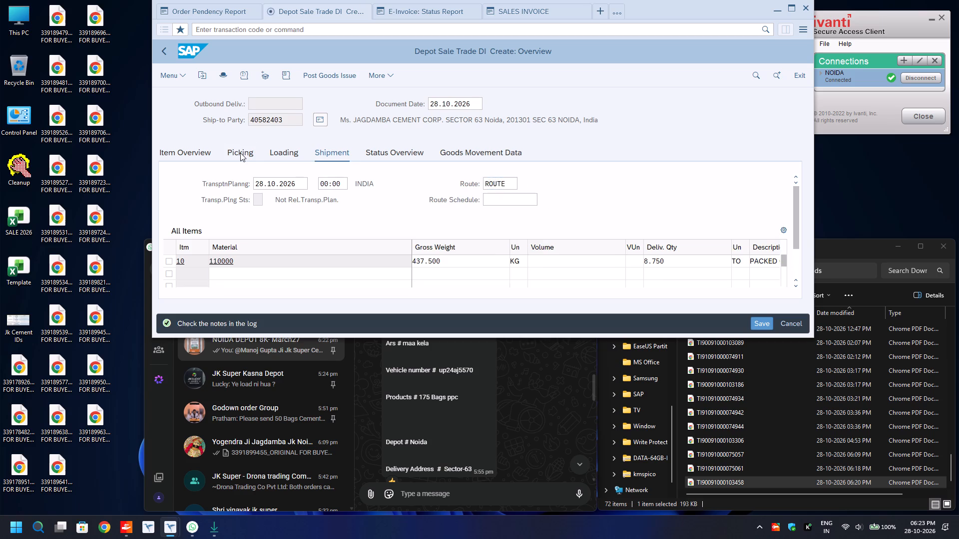
left_click(669, 264)
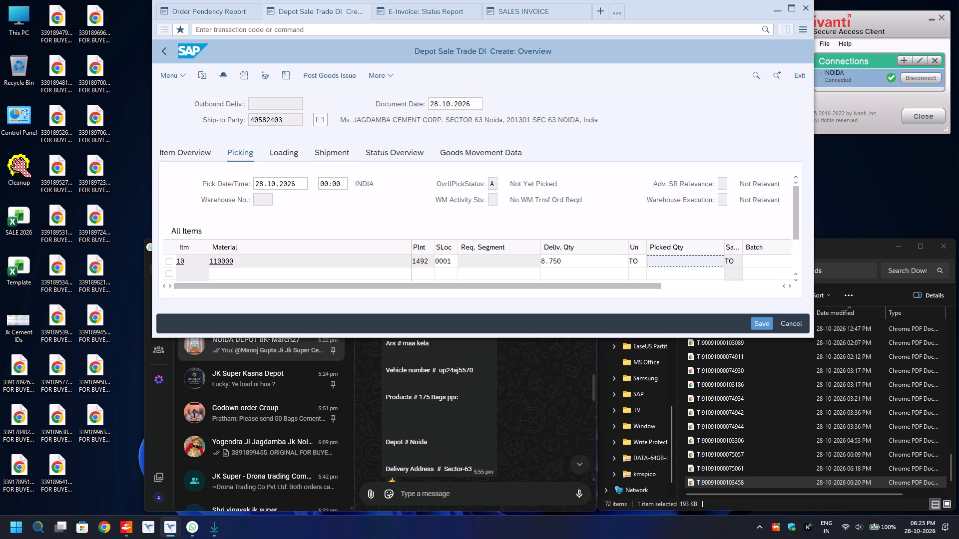
key("8")
type(".750")
key("Tab")
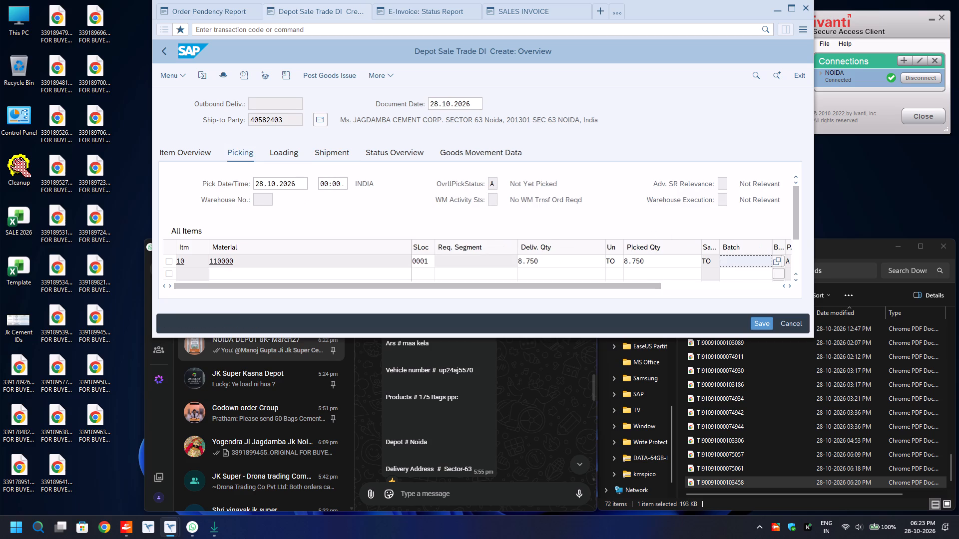
type("1033")
key("Down")
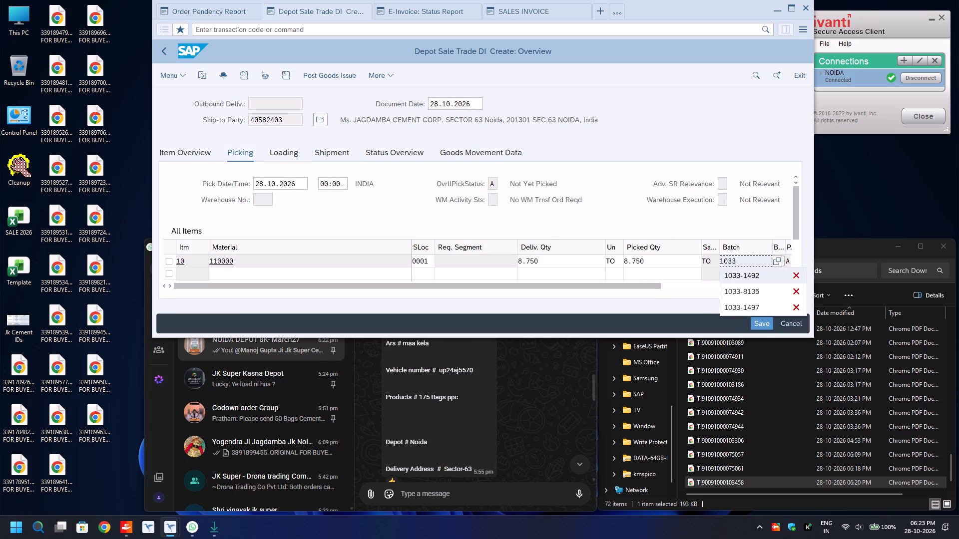
key("Return")
In the delivery header's additional data, set the transport mode to ROAD and the factory code for Road Transporter1 to 220000067.
key("F8")
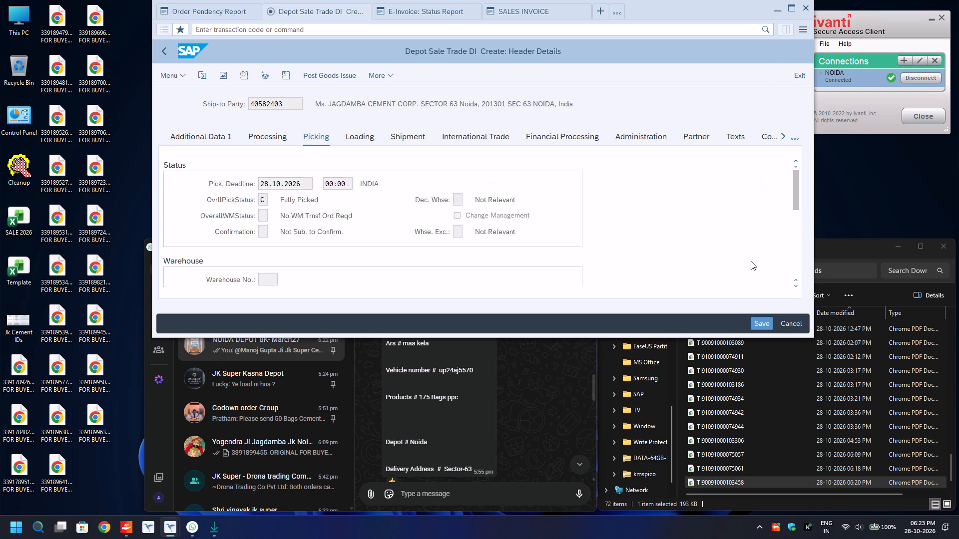
left_click(221, 134)
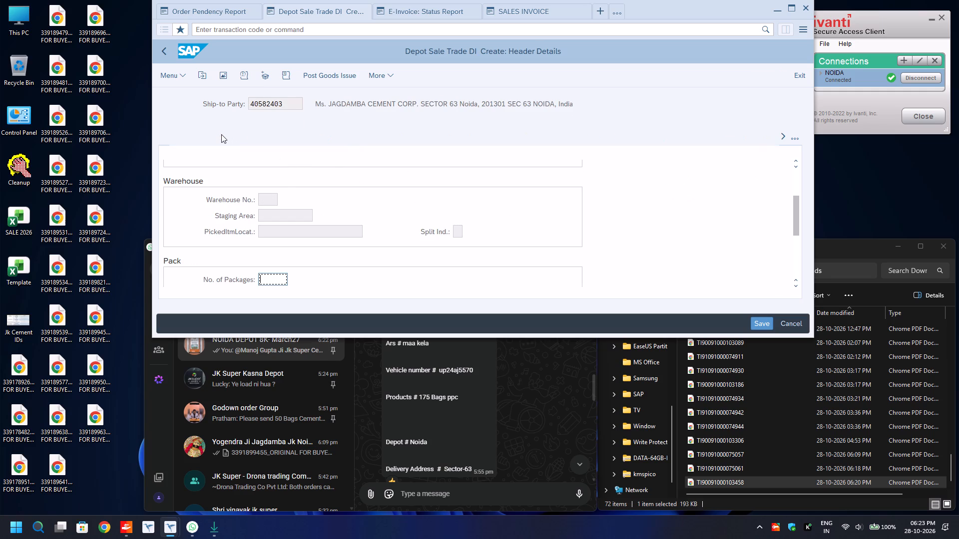
left_click(343, 196)
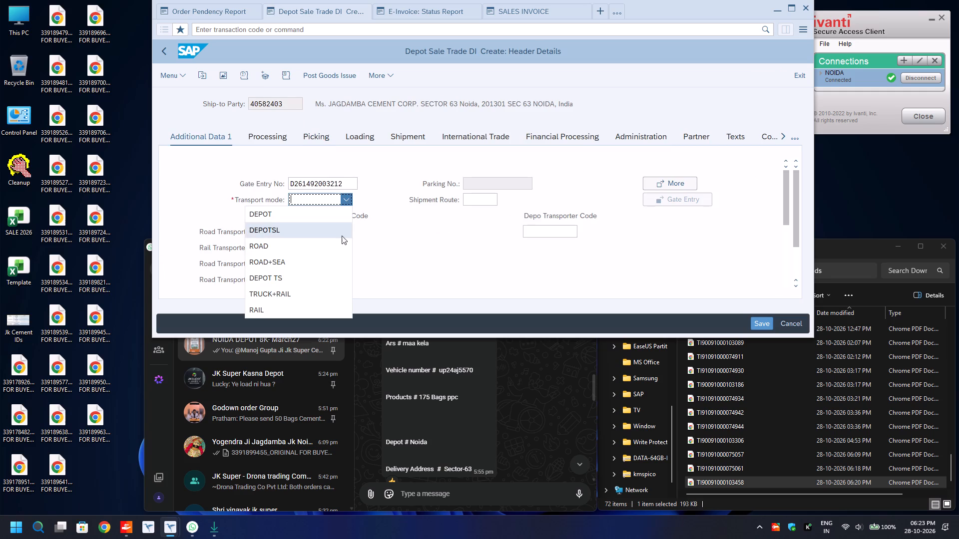
left_click(334, 248)
left_click(314, 232)
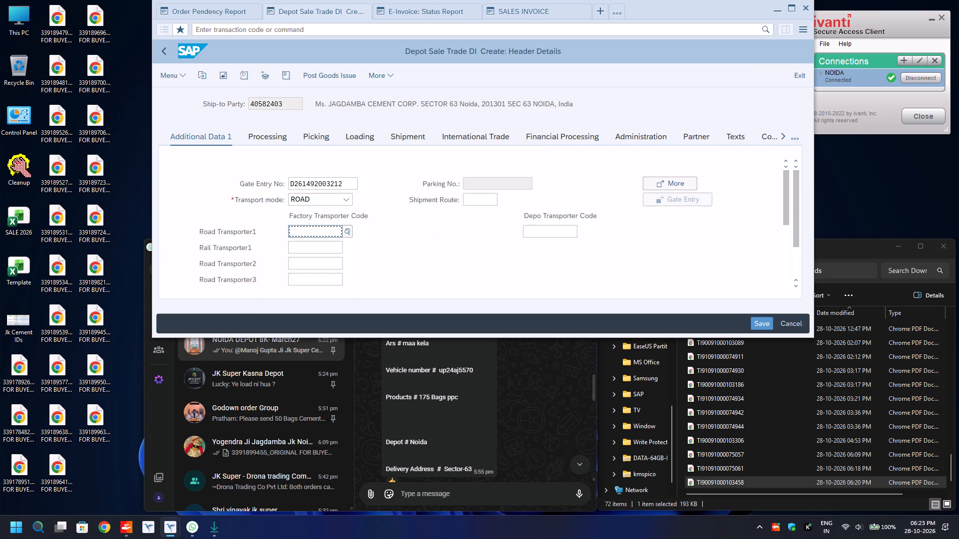
key("BackSpace")
key("Down")
key("Return")
key("Return")
Set the e-way bill transport mode to Road and the distance to 30.
type("ro")
key("Tab")
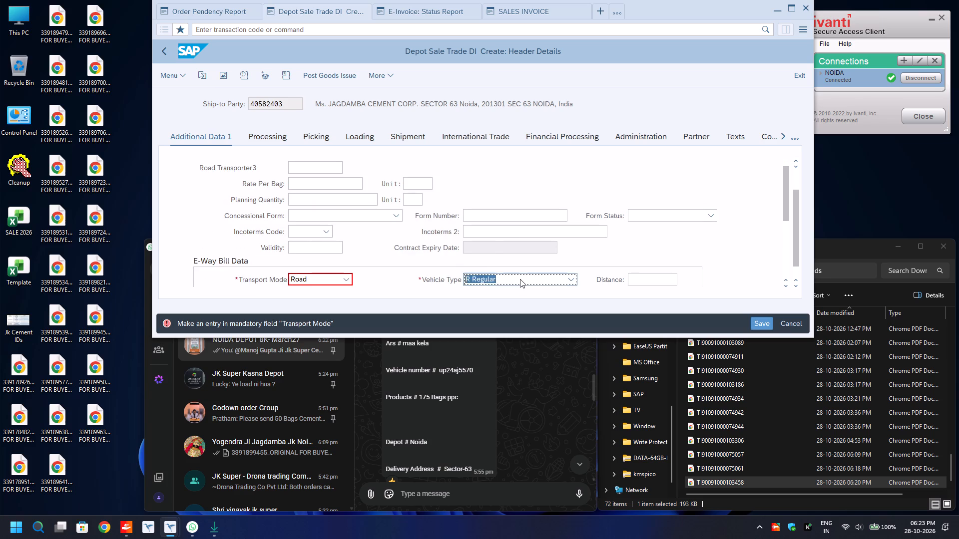
key("Tab")
key("BackSpace")
key("Left")
key("Down")
key("Return")
key("Down")
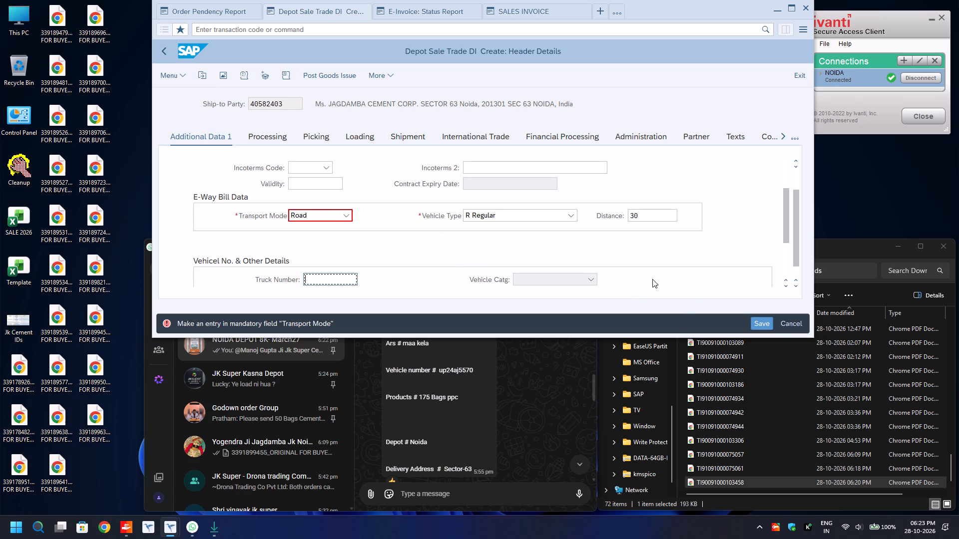
key("BackSpace")
key("Down")
key("Return")
key("Tab")
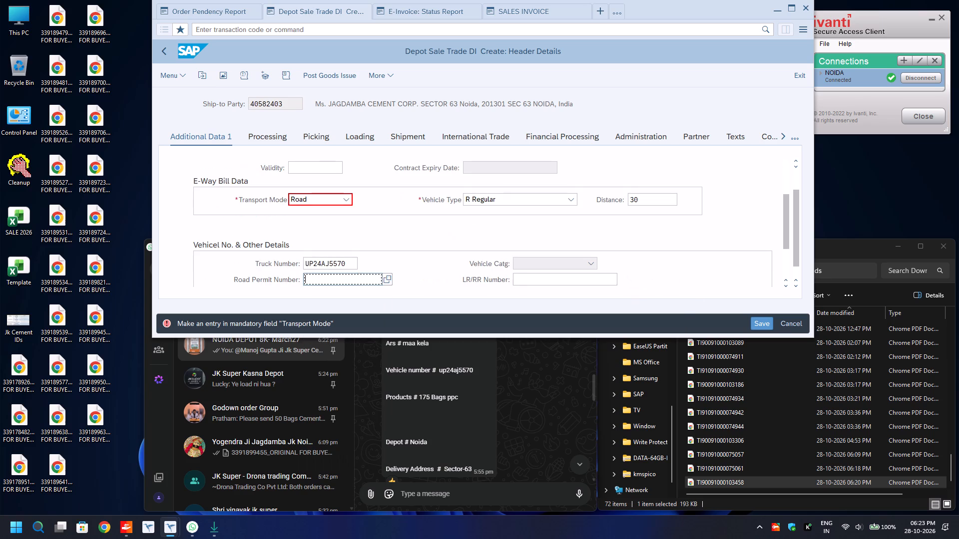
key("Tab")
key("BackSpace")
key("Down")
key("Return")
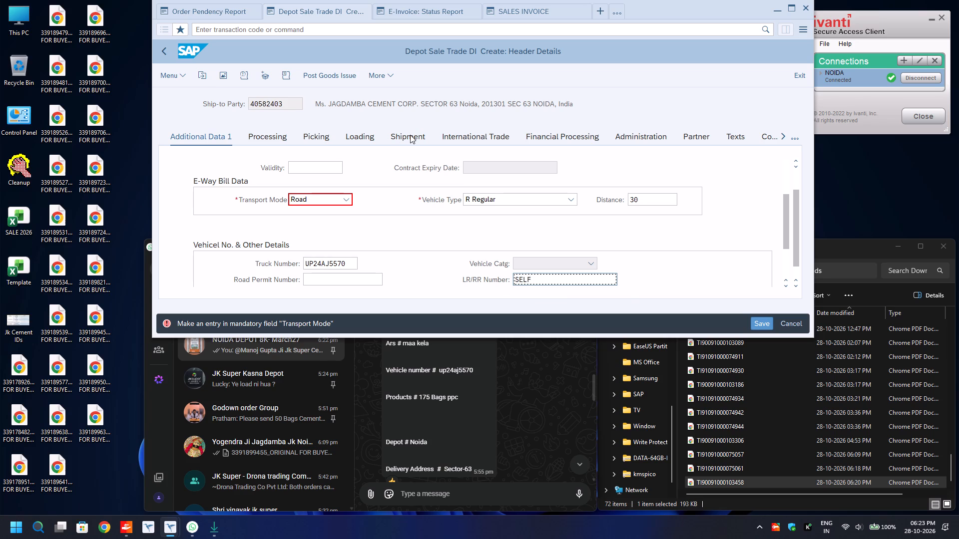
Open the header's shipment data and post goods issue for the delivery.
left_click(410, 135)
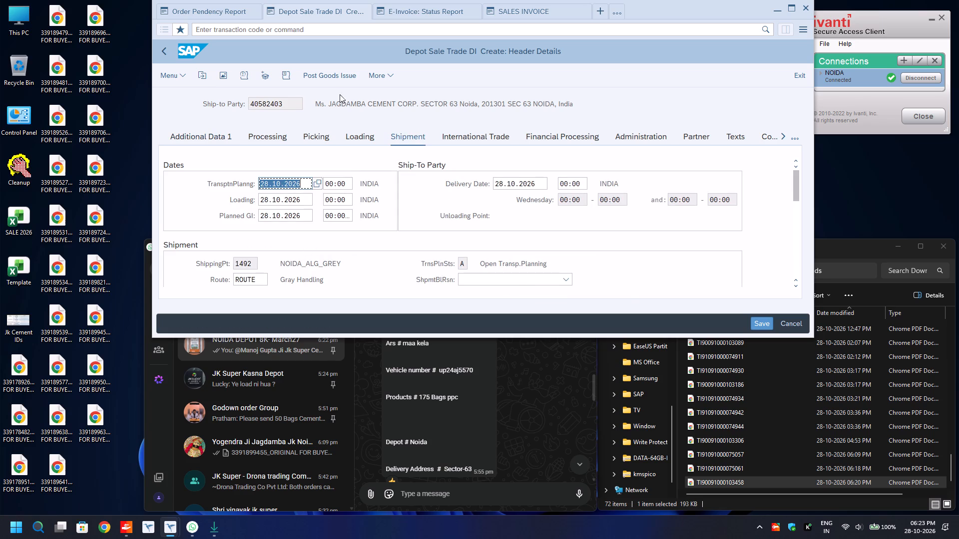
left_click_drag(325, 79, 330, 75)
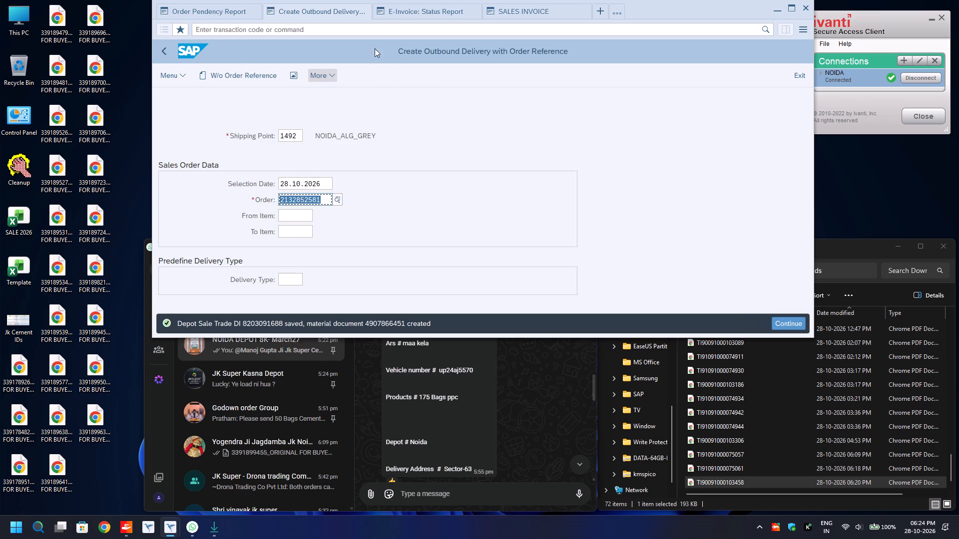
Return from the e-invoice status report to the e-Document Cockpit selection and open the plant value for editing.
left_click(404, 10)
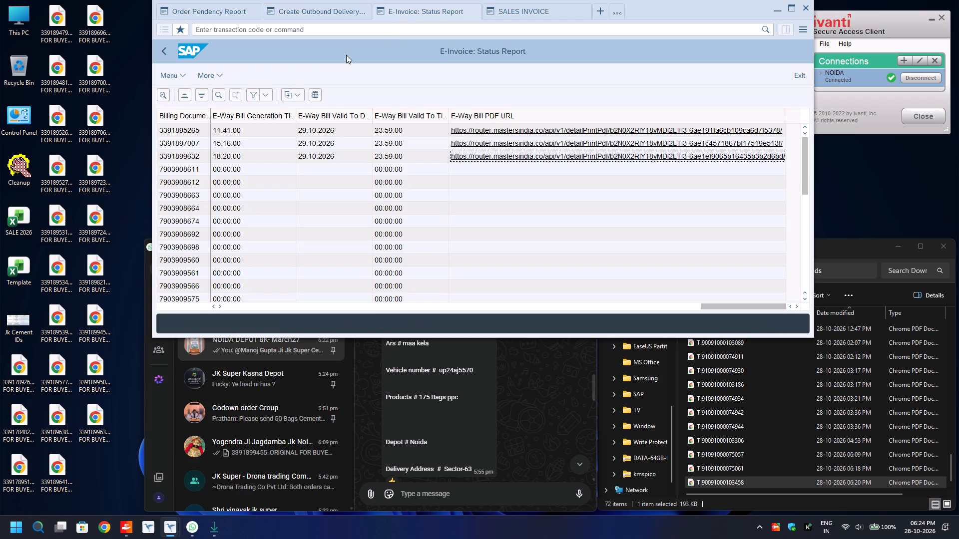
left_click_drag(159, 53, 164, 51)
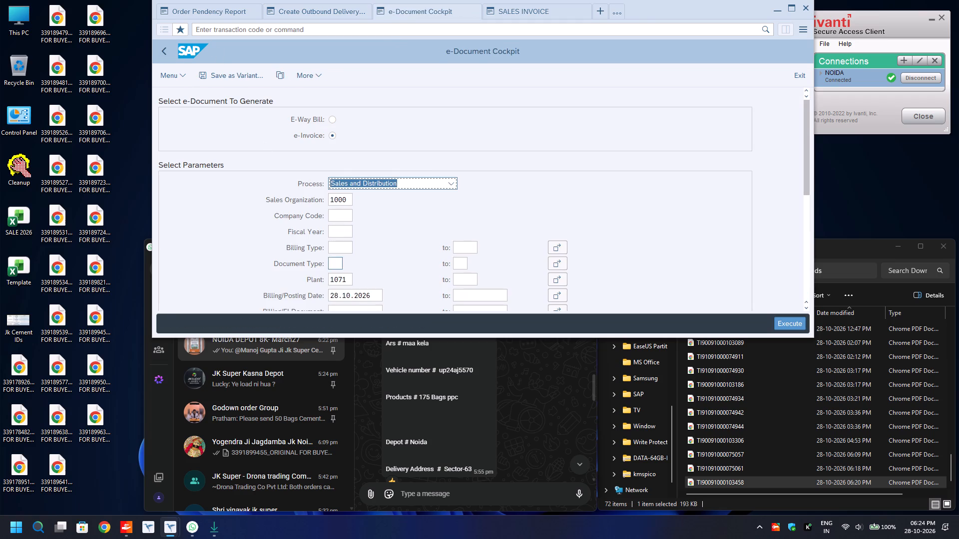
left_click_drag(347, 278, 262, 278)
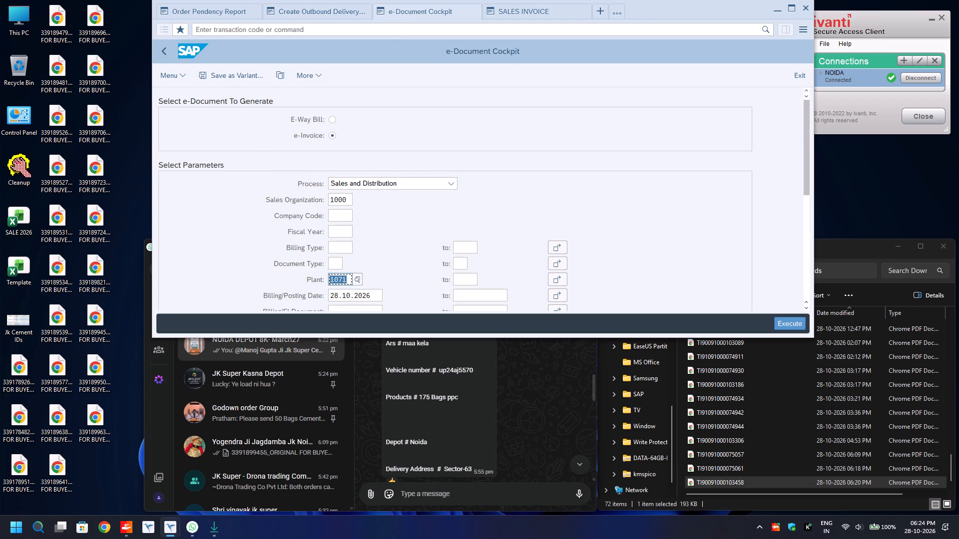
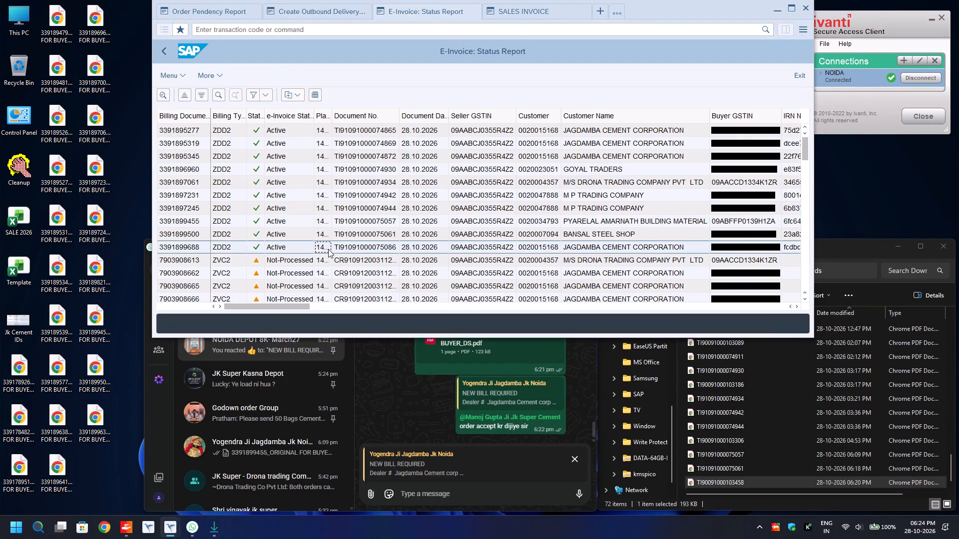
left_click_drag(281, 307, 788, 271)
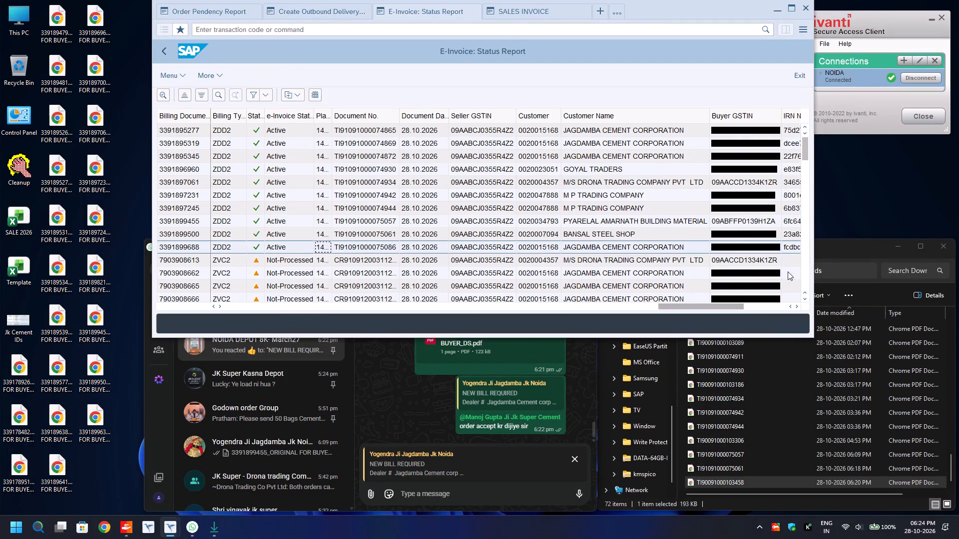
left_click_drag(788, 271, 881, 270)
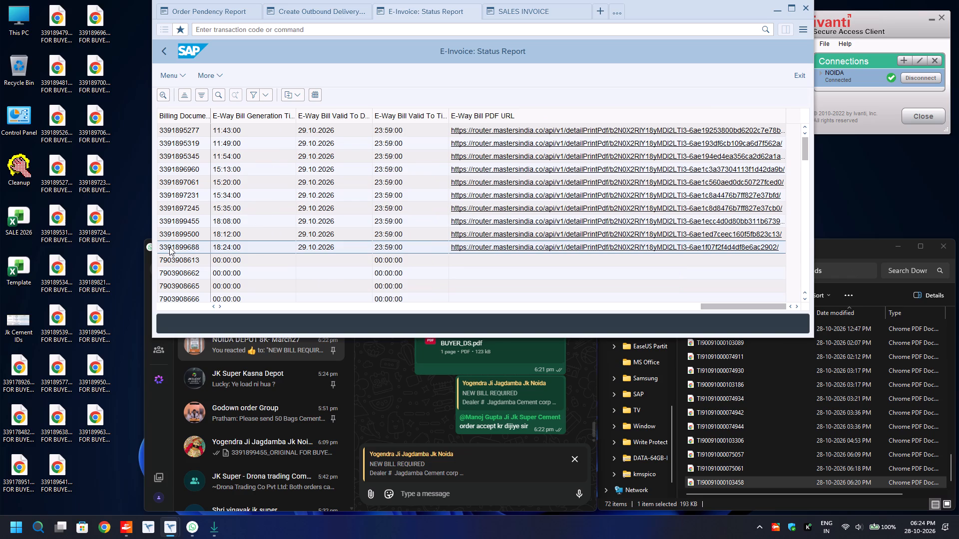
left_click(169, 247)
key("ctrl+y")
key("ctrl+c")
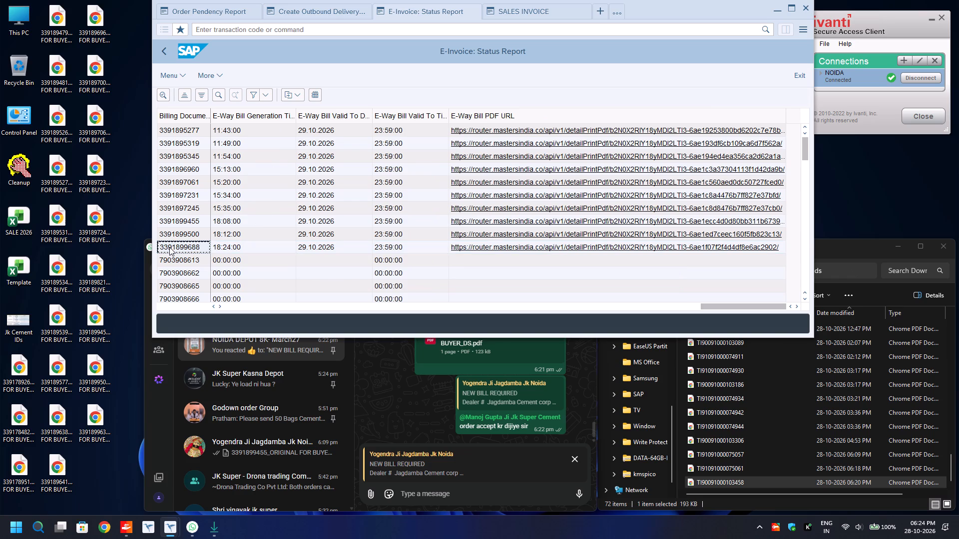
left_click(531, 13)
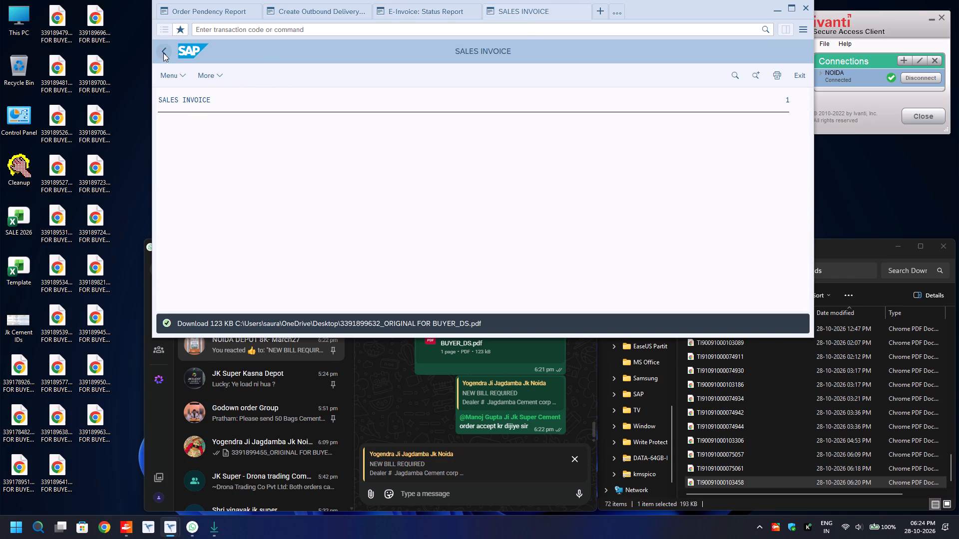
left_click(163, 53)
key("ctrl+v")
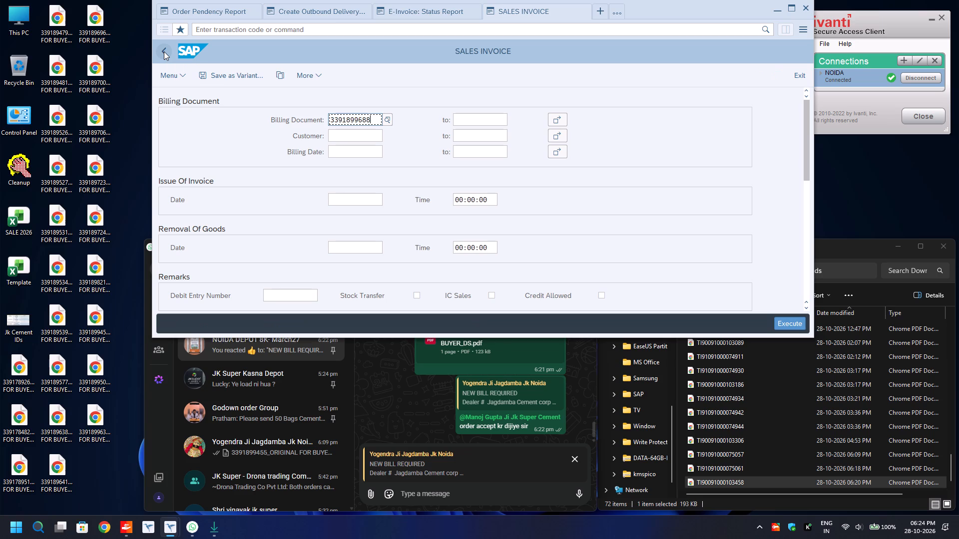
key("F8")
key("space")
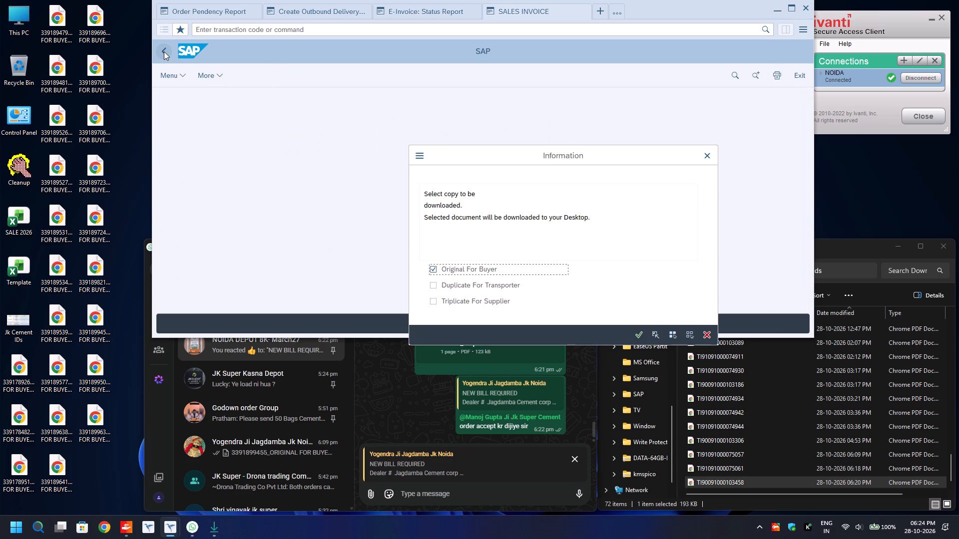
key("Return")
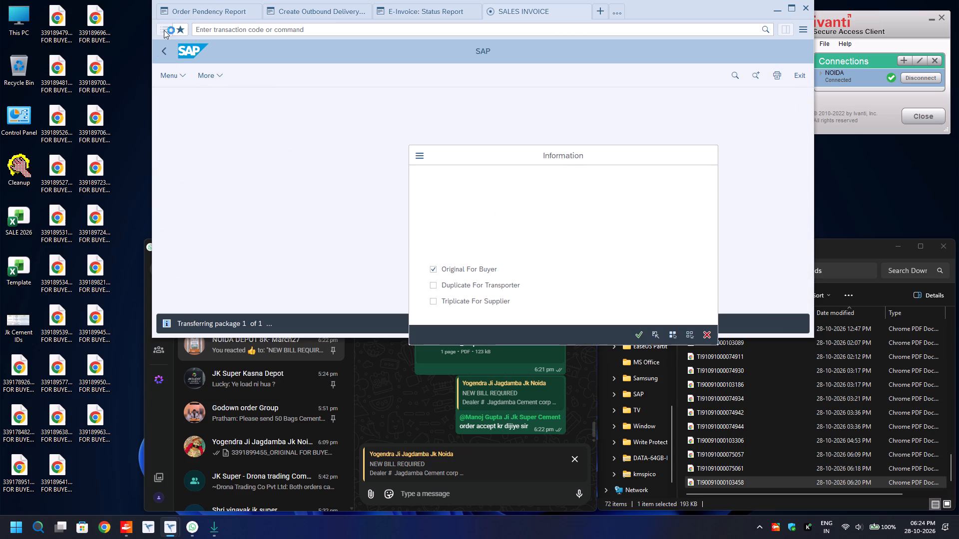
left_click(437, 8)
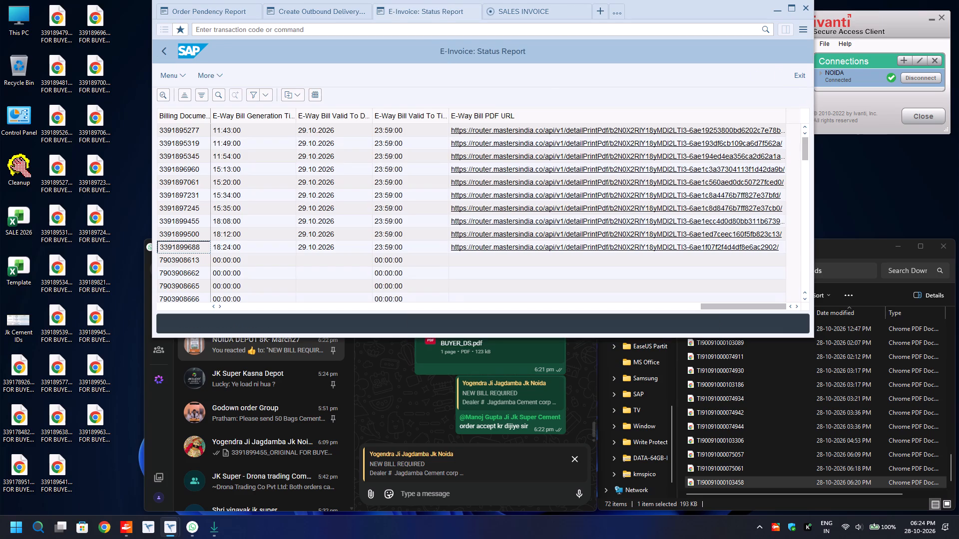
left_click(635, 246)
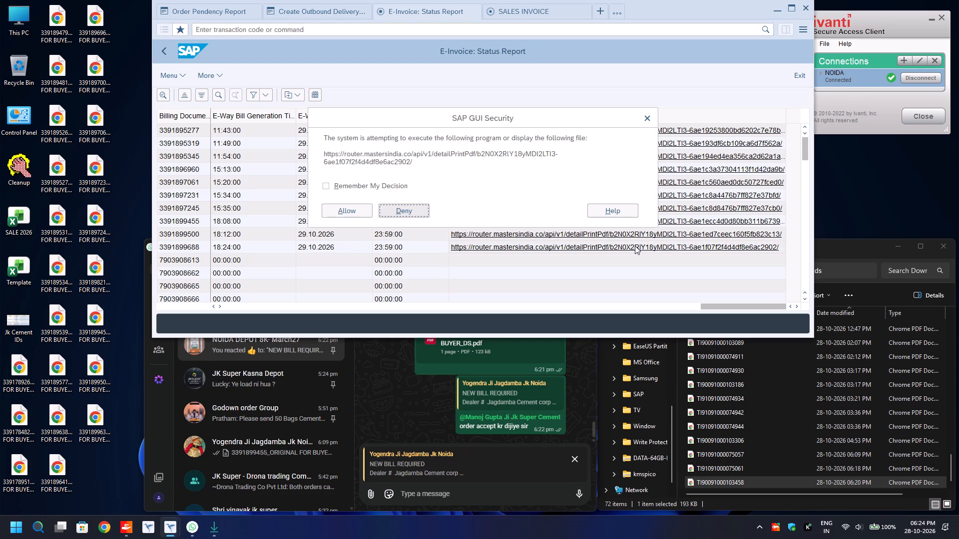
key("Left")
key("Return")
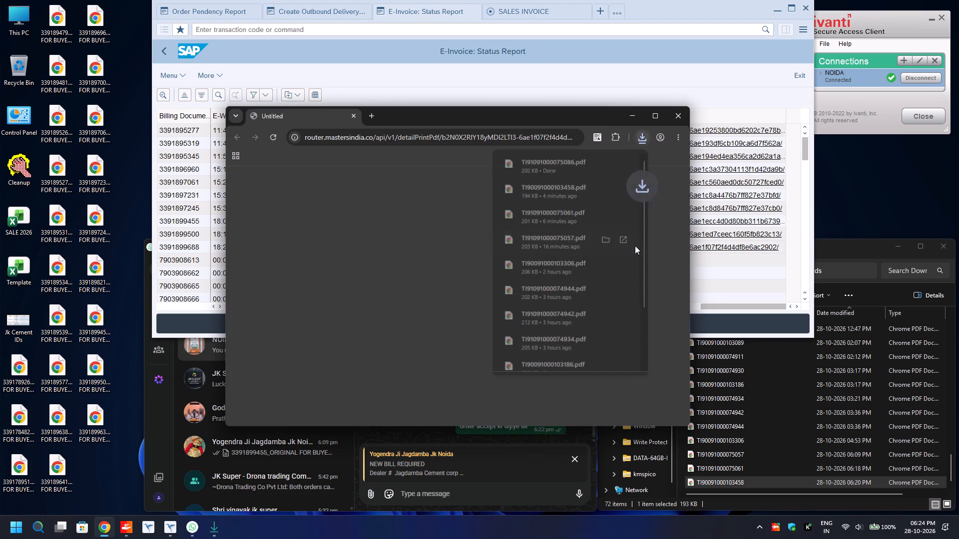
left_click(608, 159)
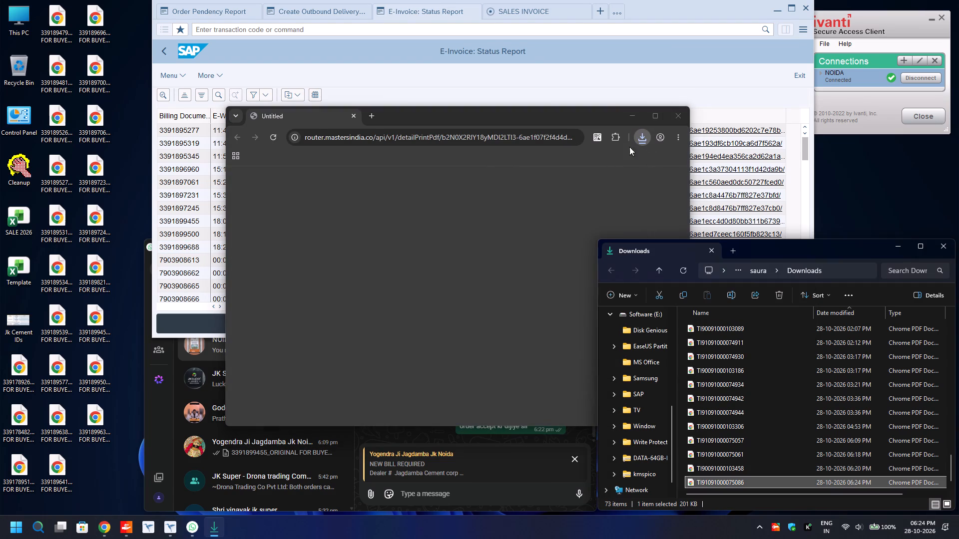
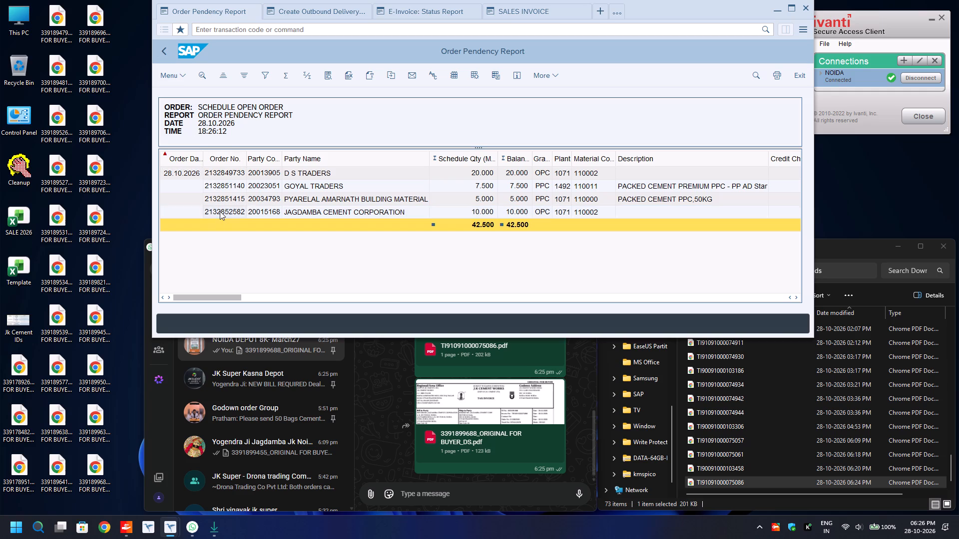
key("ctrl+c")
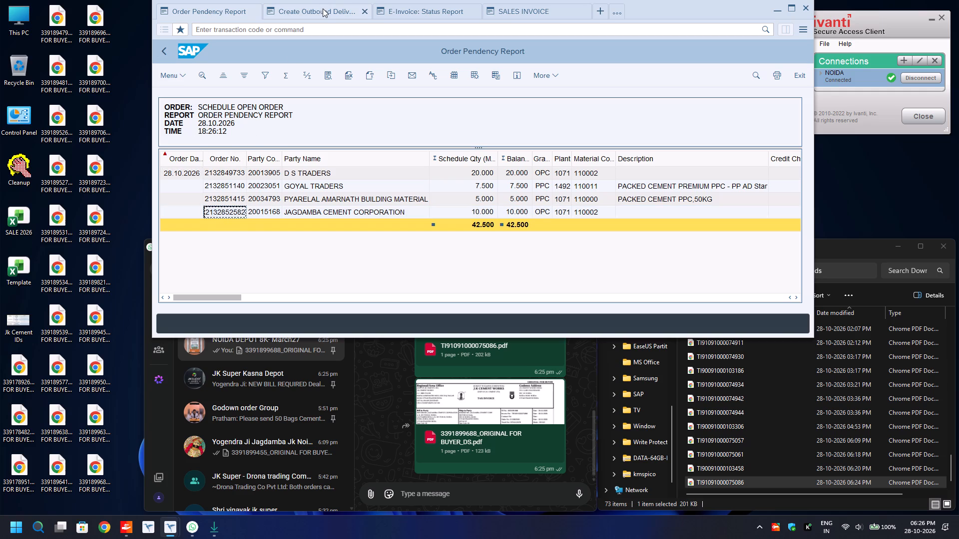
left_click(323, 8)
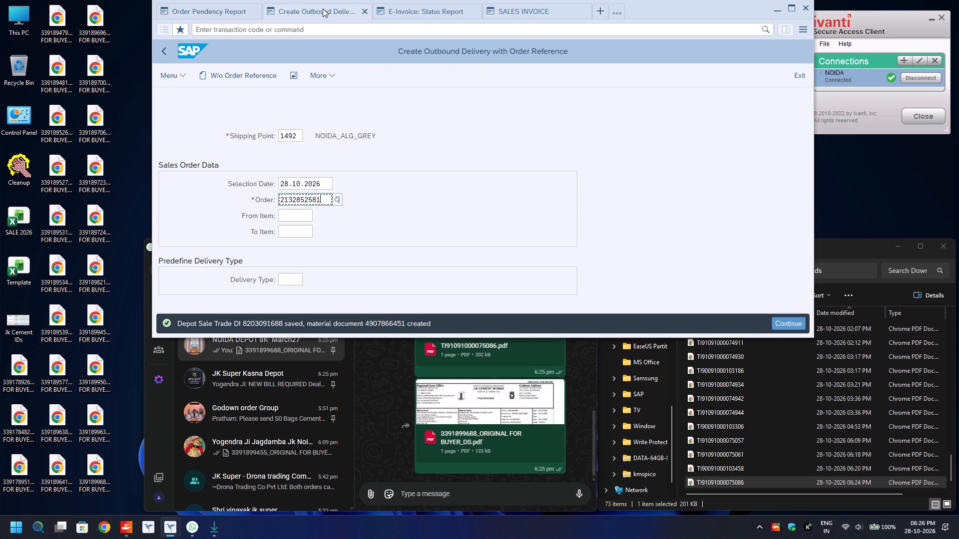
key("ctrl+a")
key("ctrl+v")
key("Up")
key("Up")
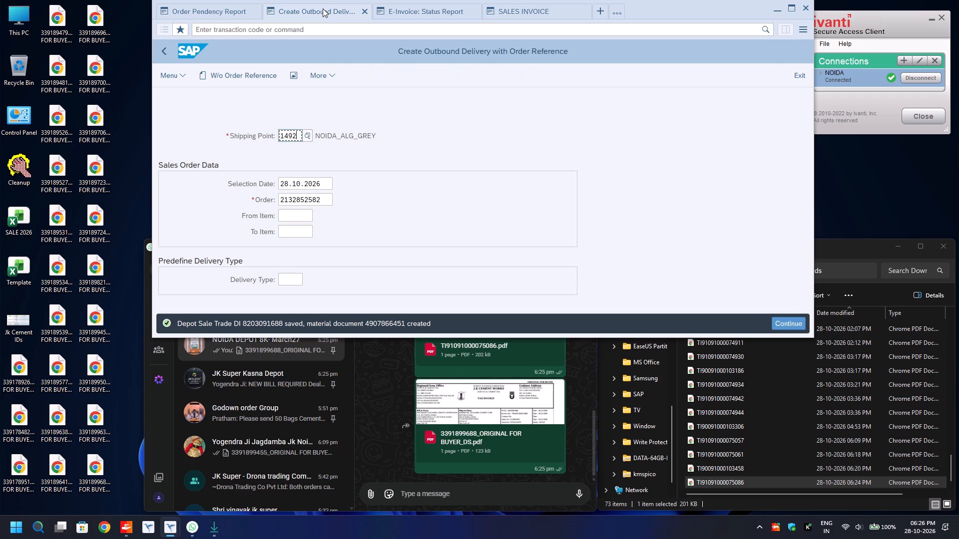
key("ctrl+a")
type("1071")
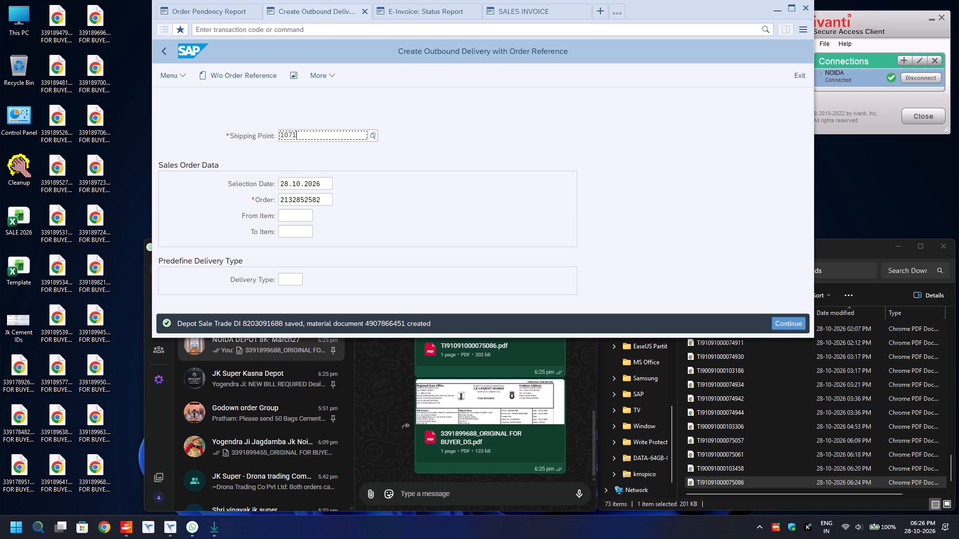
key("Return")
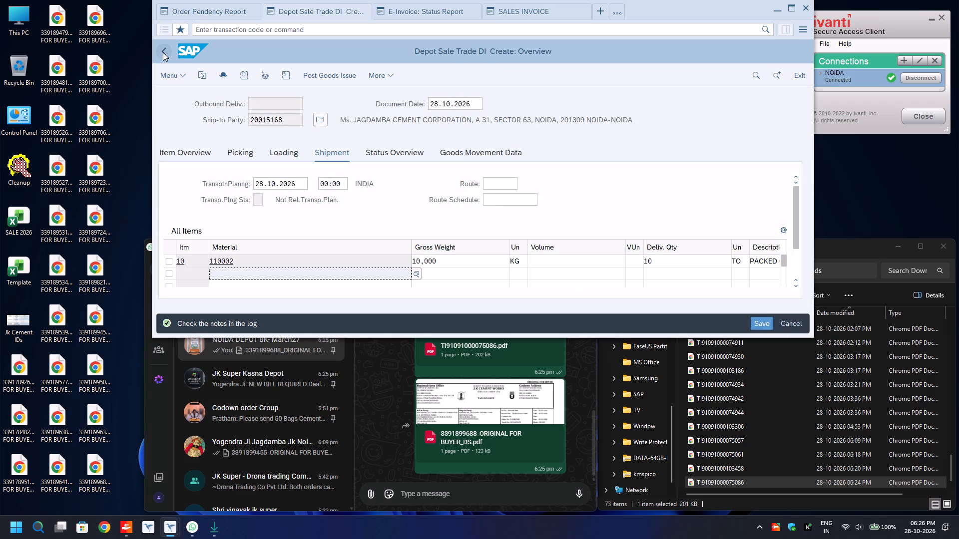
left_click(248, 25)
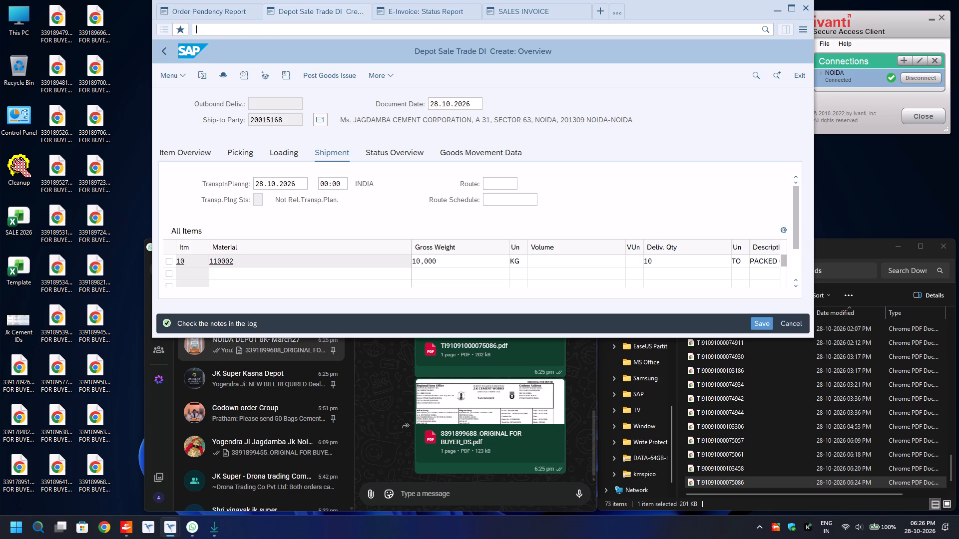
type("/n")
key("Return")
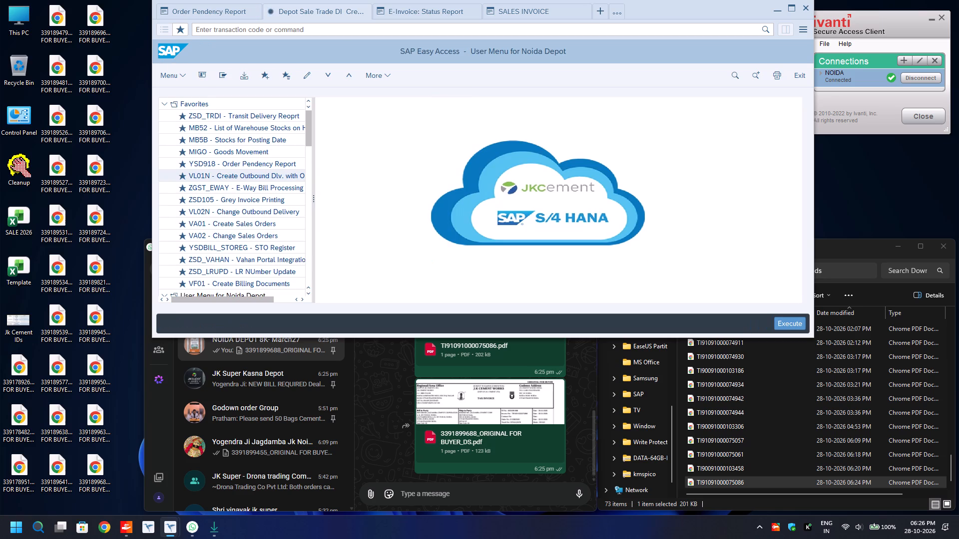
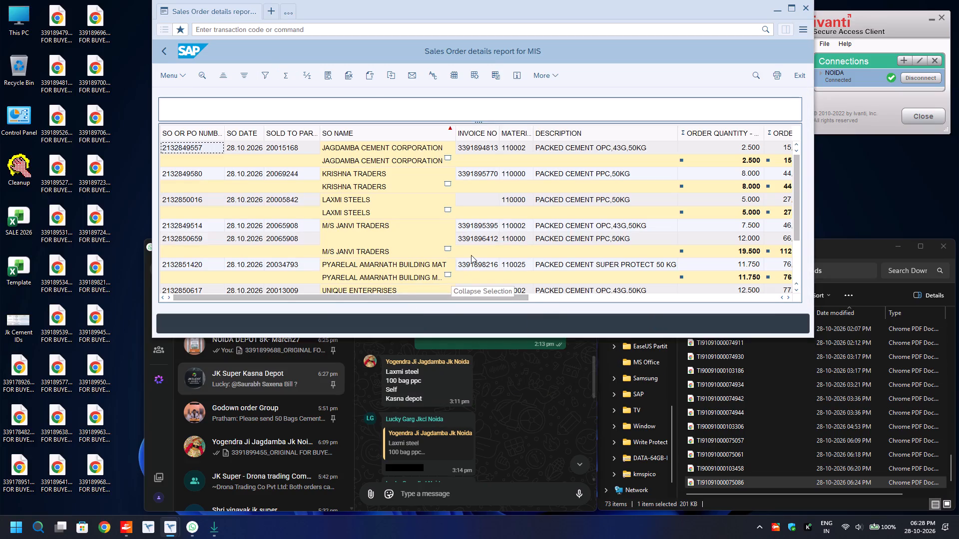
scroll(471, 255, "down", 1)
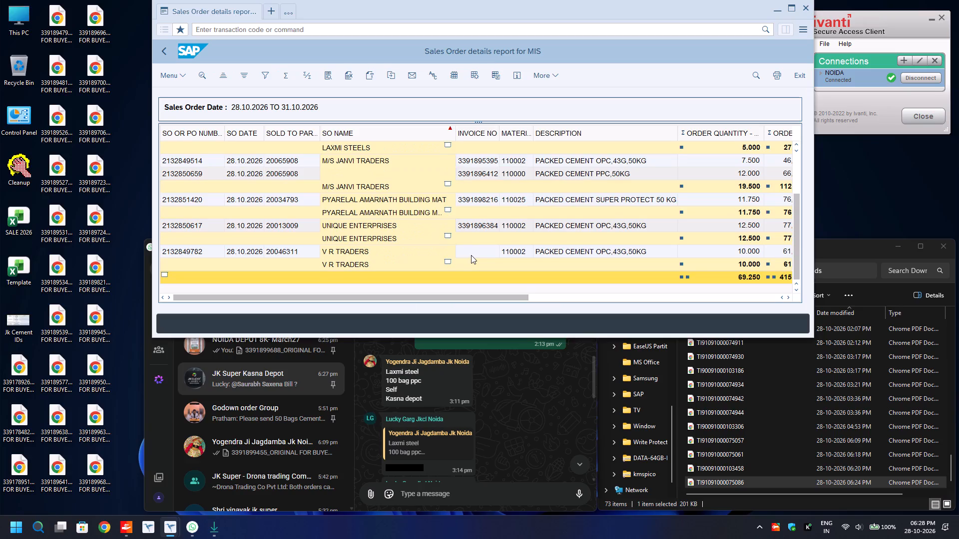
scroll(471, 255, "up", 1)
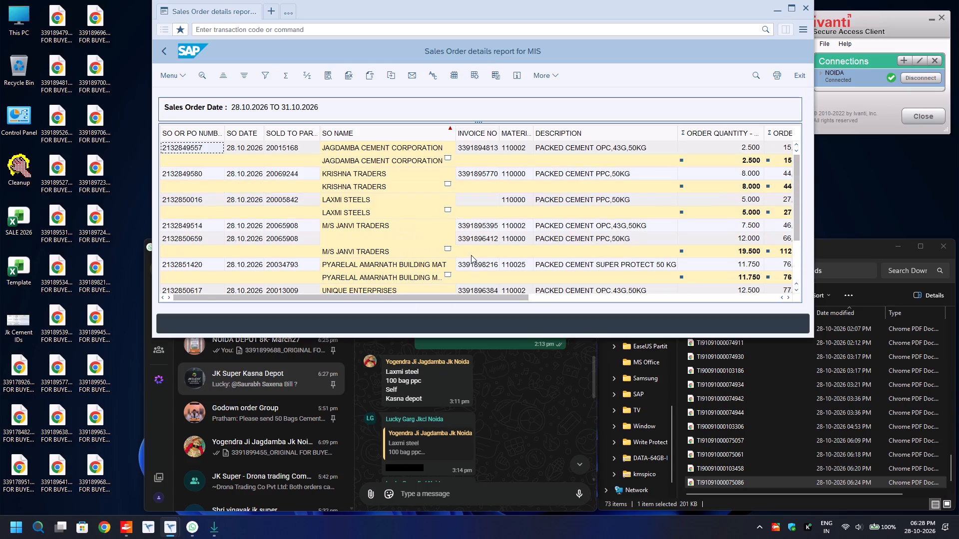
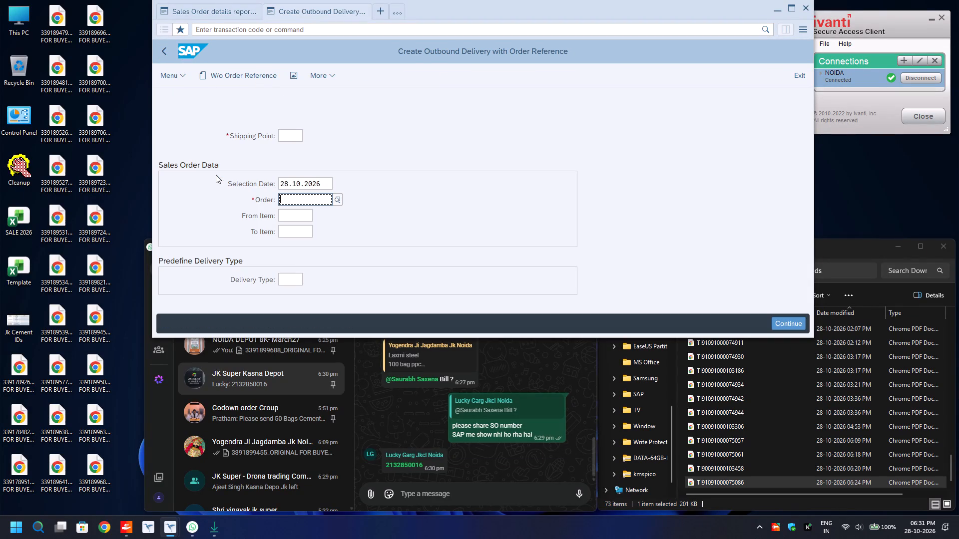
key("ctrl+v")
key("Up")
key("Up")
type("813")
key("5")
key("Return")
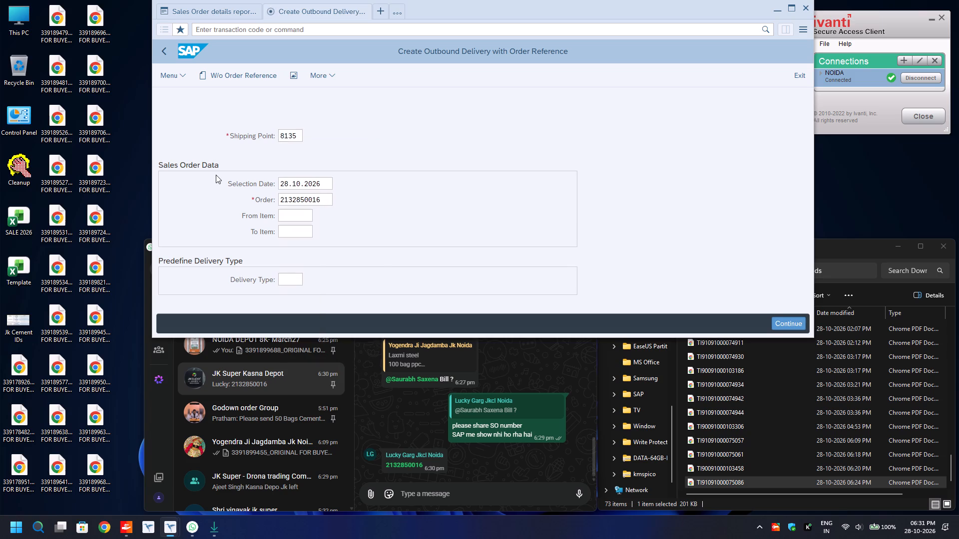
Enter picking data for item 10 with a picked quantity of 5 and batch 1033-8135.
left_click(240, 152)
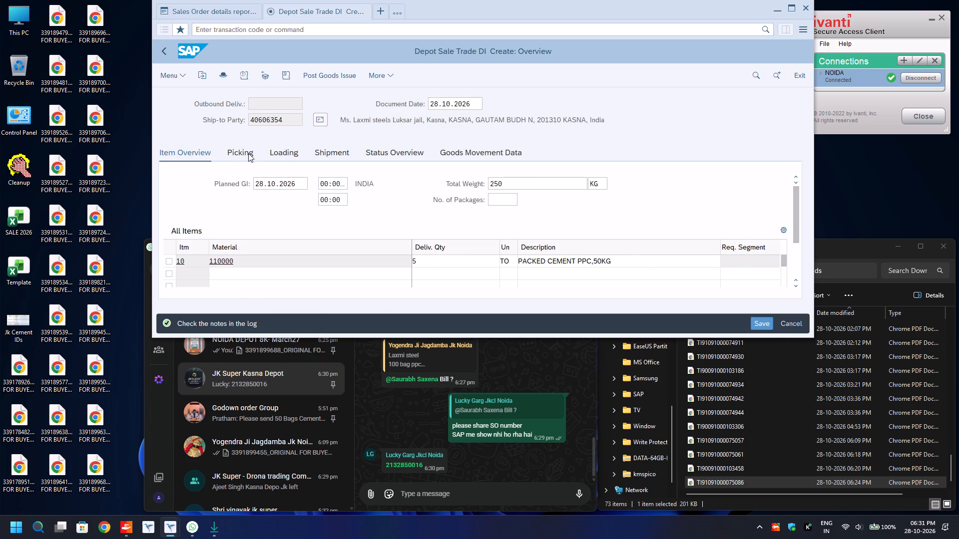
left_click(676, 258)
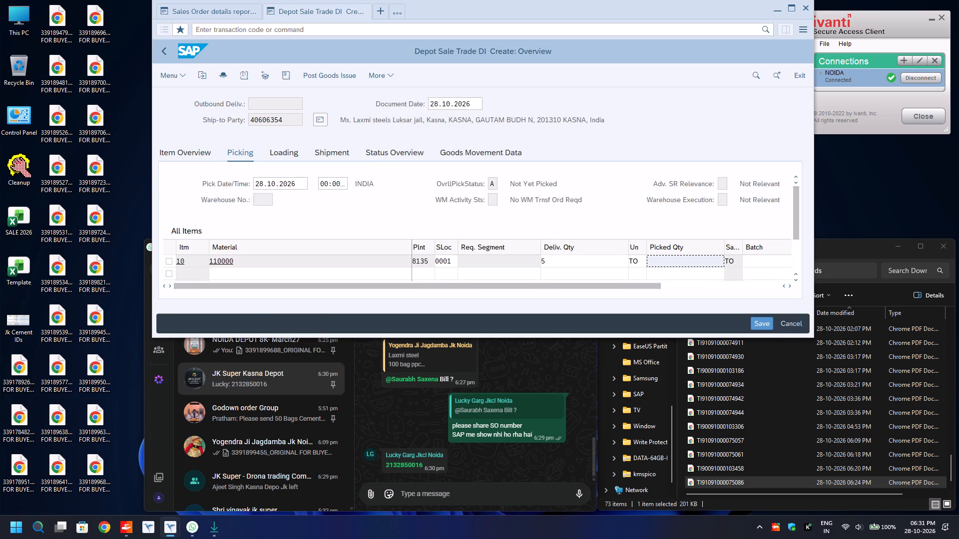
key("5")
key("Tab")
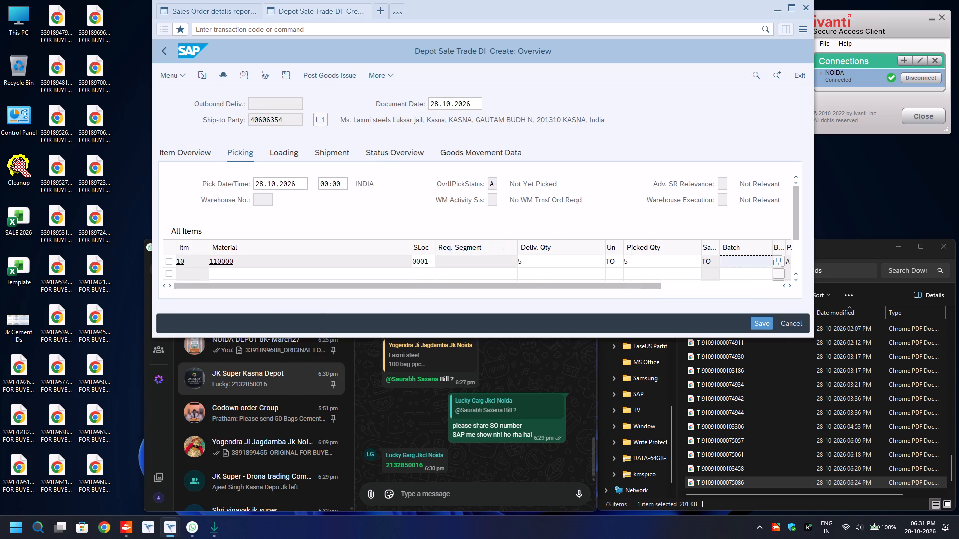
type("1033")
key("Down")
key("Down")
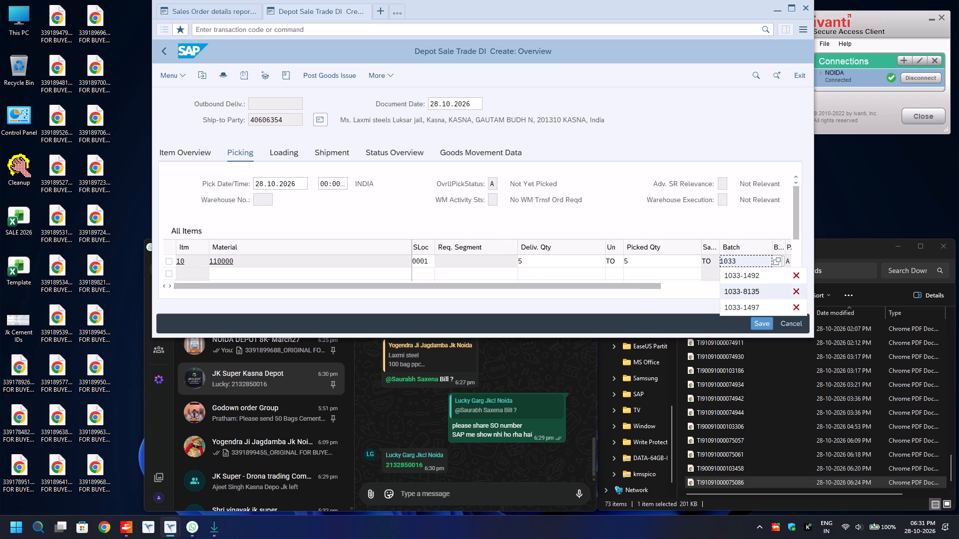
key("Return")
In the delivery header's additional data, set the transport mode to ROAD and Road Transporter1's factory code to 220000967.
key("F8")
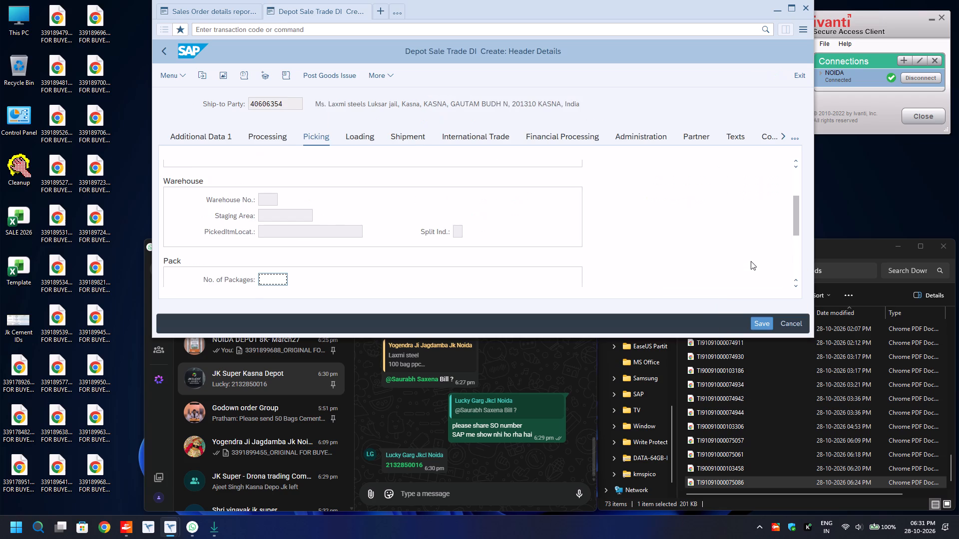
left_click(205, 135)
left_click(344, 202)
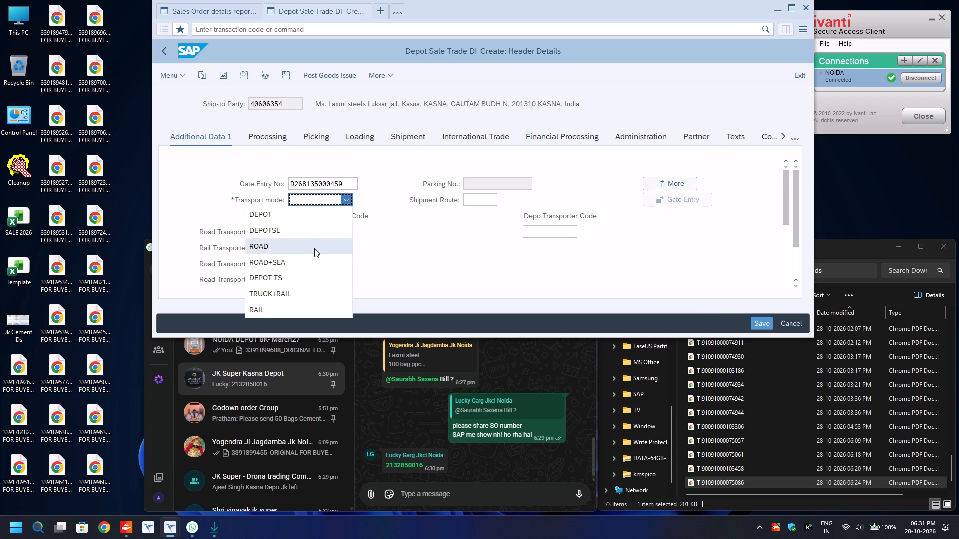
left_click(314, 248)
left_click(306, 236)
key("BackSpace")
key("Down")
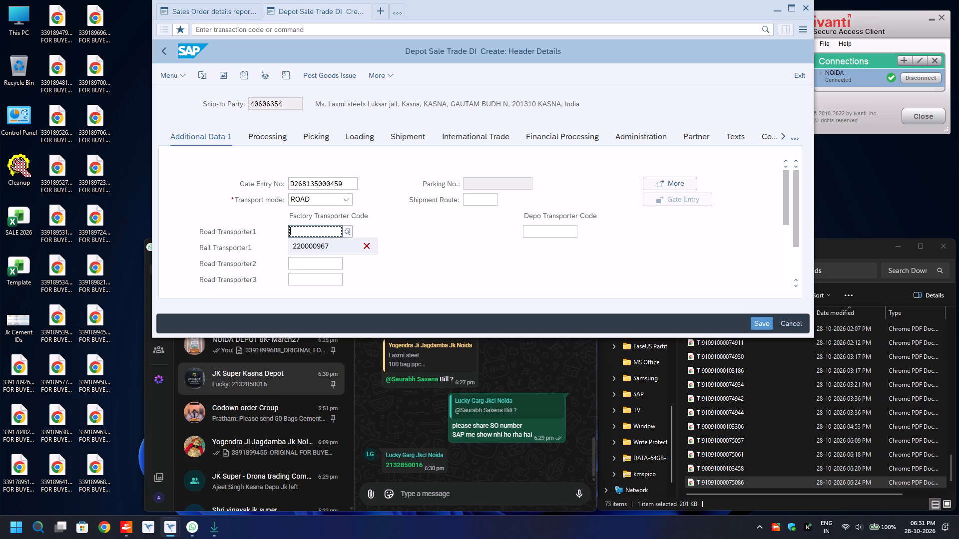
key("Return")
key("Return")
Fill in the e-way bill data with transport mode Road and a distance of 30.
type("ro")
key("Tab")
key("Tab")
key("BackSpace")
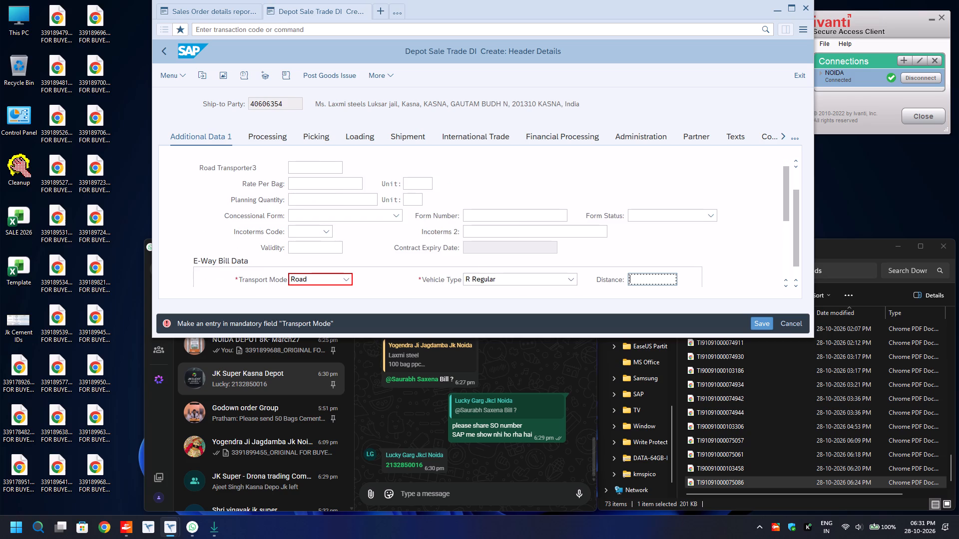
key("Down")
key("Return")
key("Down")
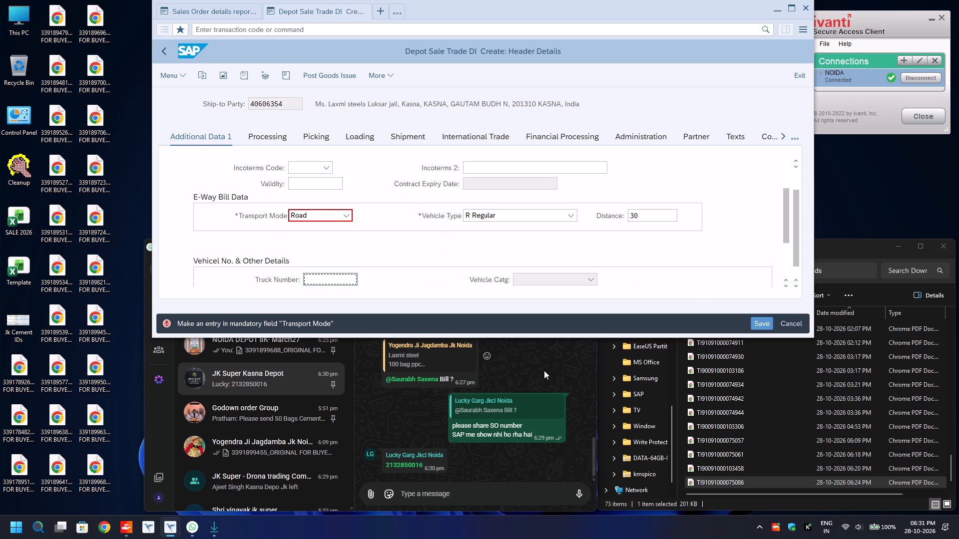
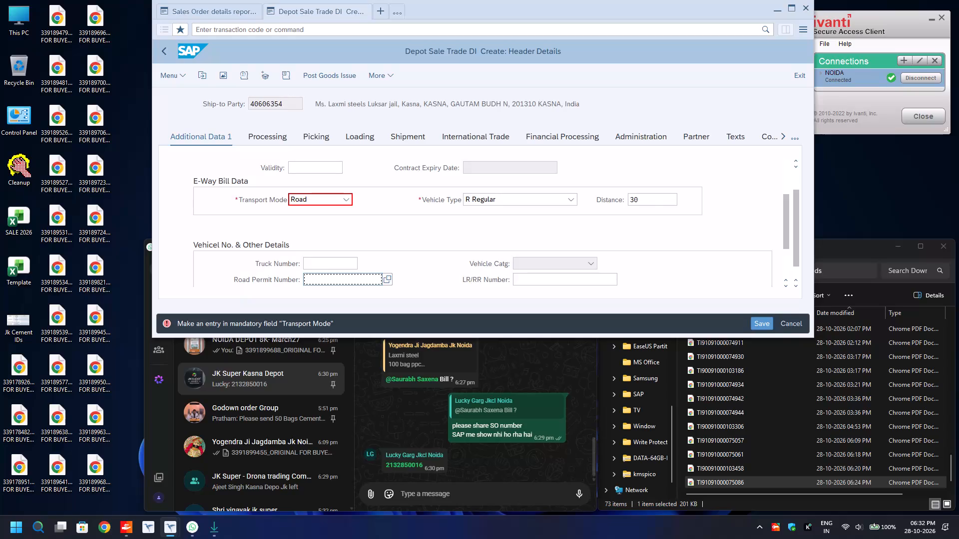
key("shift+Tab")
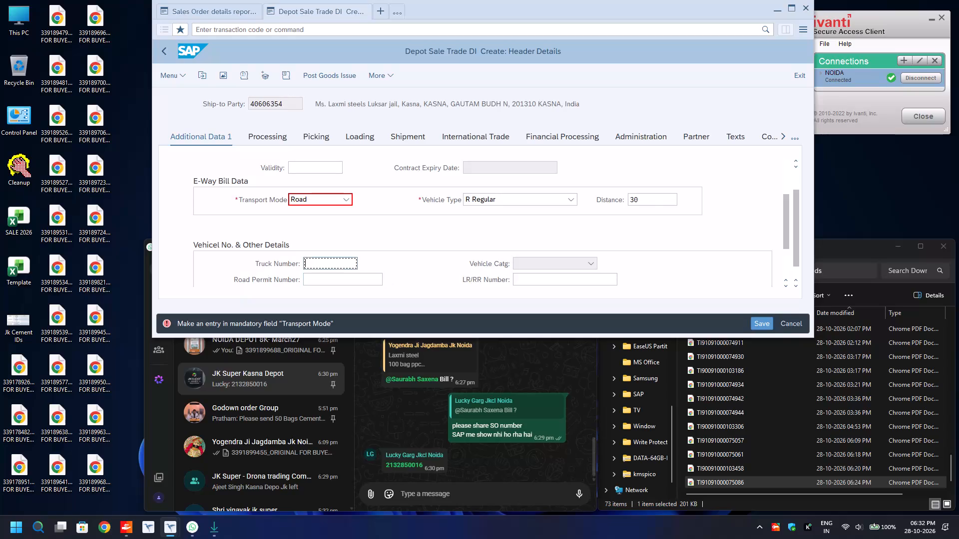
type("UP14")
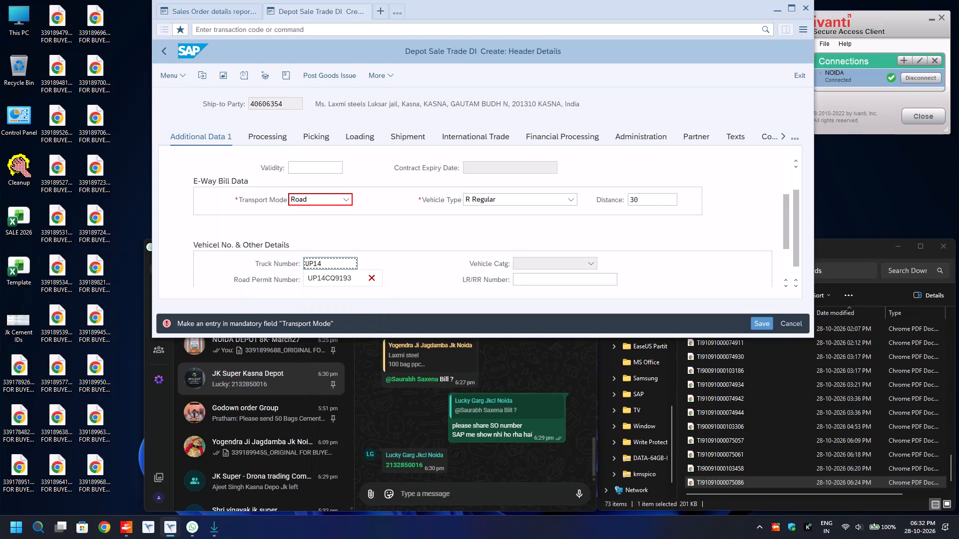
key("Down")
key("Return")
key("Tab")
key("Tab")
key("BackSpace")
key("Down")
key("Return")
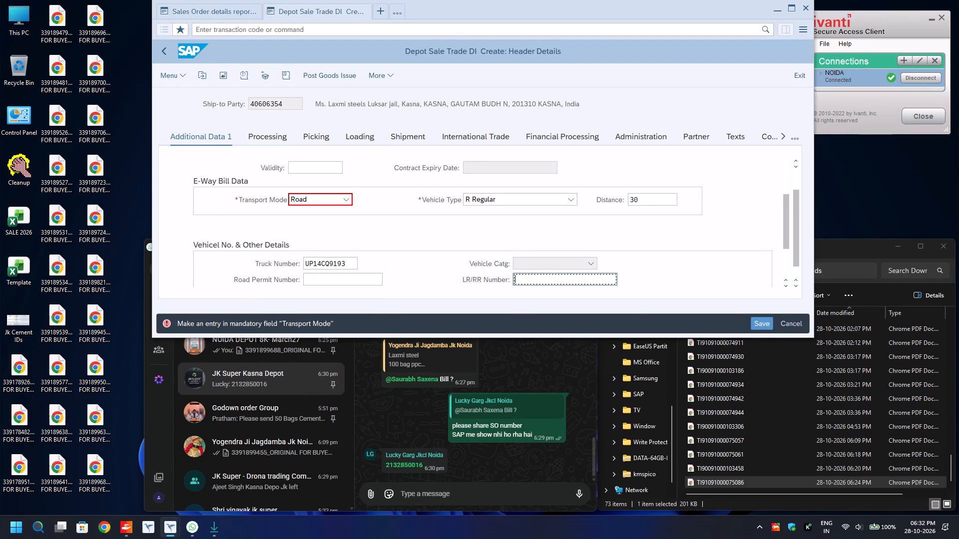
Set the delivery's shipment route to ROUTE and post the goods issue.
left_click(407, 141)
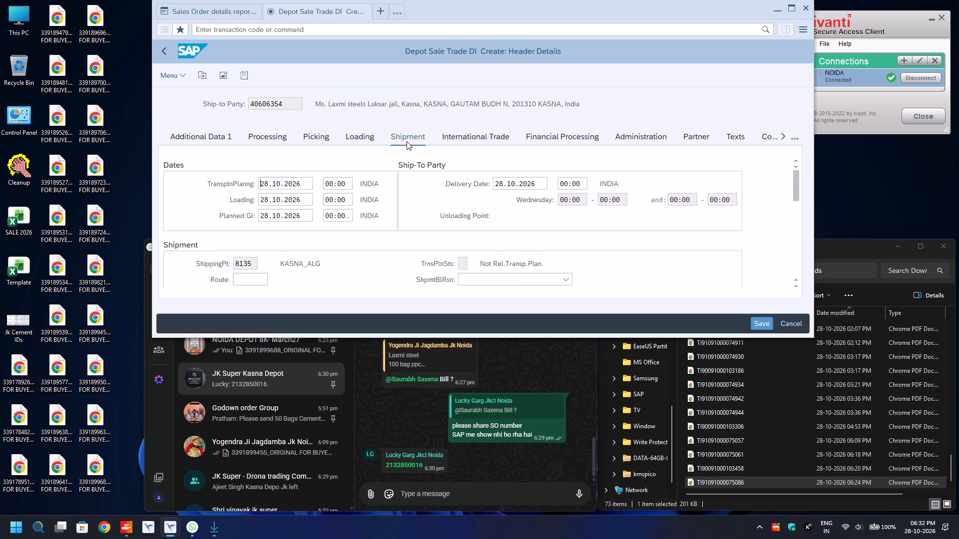
left_click(257, 274)
key("BackSpace")
key("Down")
key("Return")
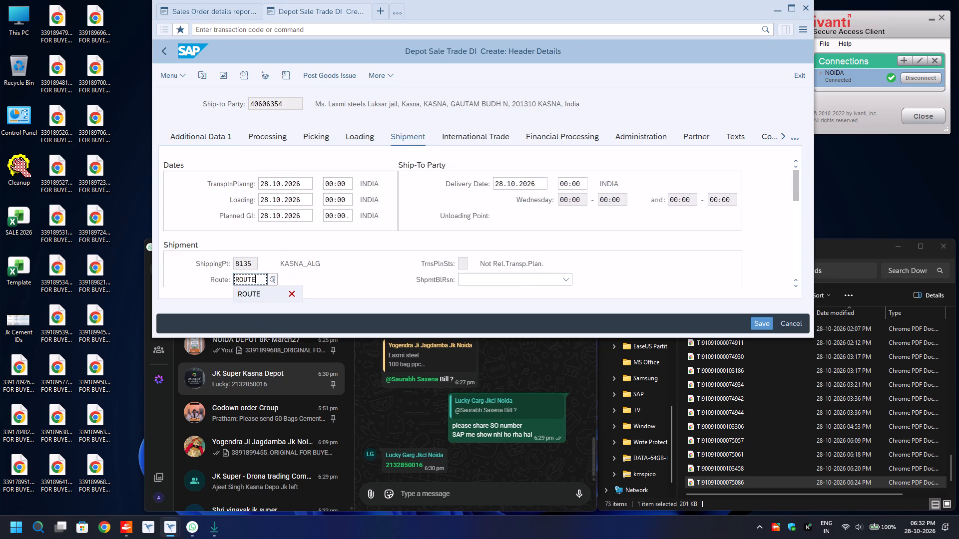
key("shift+F8")
Start the e-Document Cockpit in a new session for e-Invoice, with process Sales and Distribution and sales organization 1000.
left_click(380, 11)
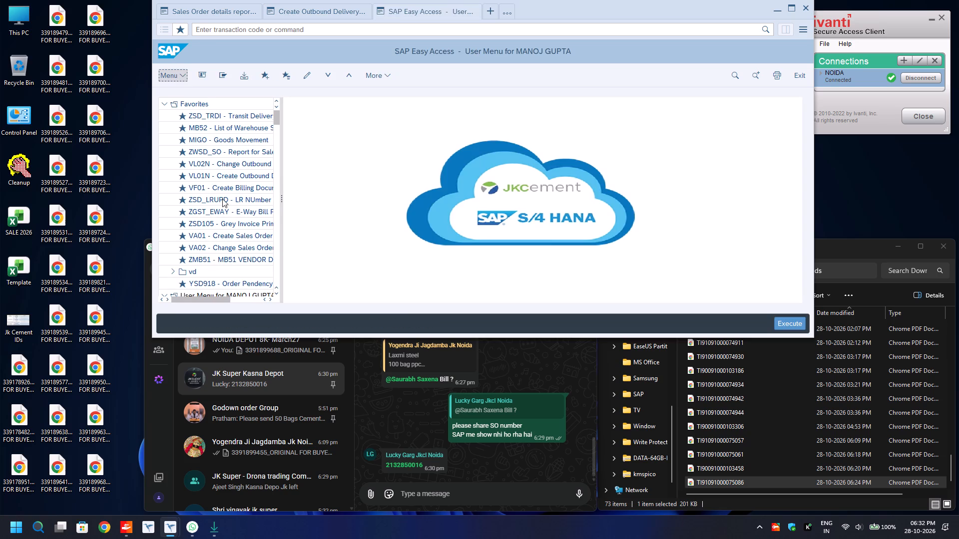
double_click(221, 214)
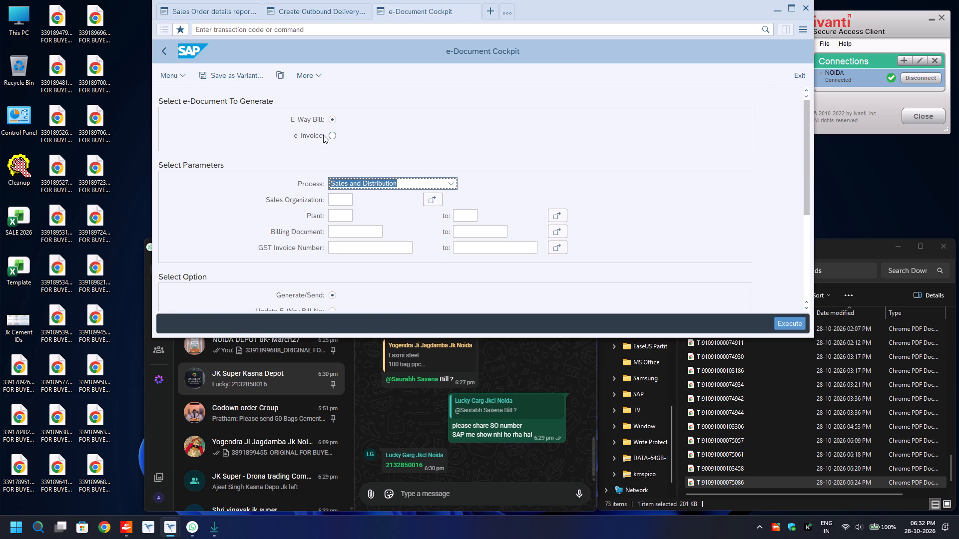
left_click(323, 135)
left_click(334, 179)
left_click(340, 201)
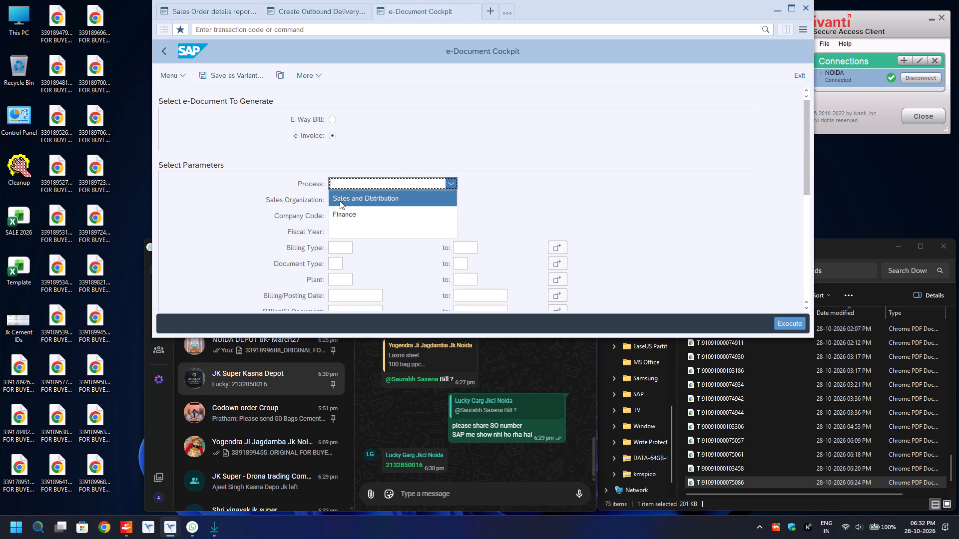
left_click(340, 201)
key("BackSpace")
key("Down")
key("Return")
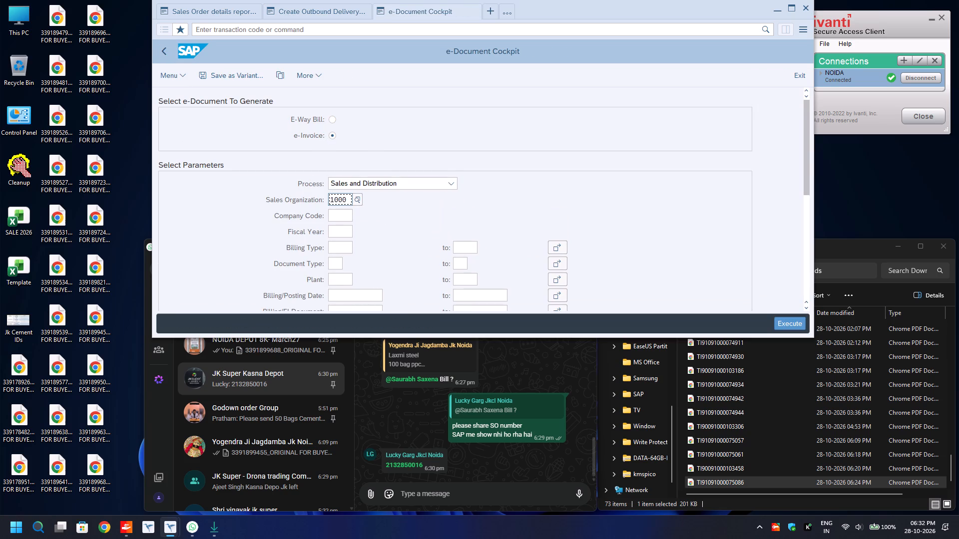
Restrict the e-invoice selection to plant 8135 and billing date 28.10.2026.
left_click(340, 282)
type("8135")
key("Return")
key("Down")
key("BackSpace")
key("Down")
key("Return")
Run the e-invoice Status Report with the e-Invoice with E-Way Bill option, and rerun it to refresh the statuses.
scroll(340, 282, "down", 10)
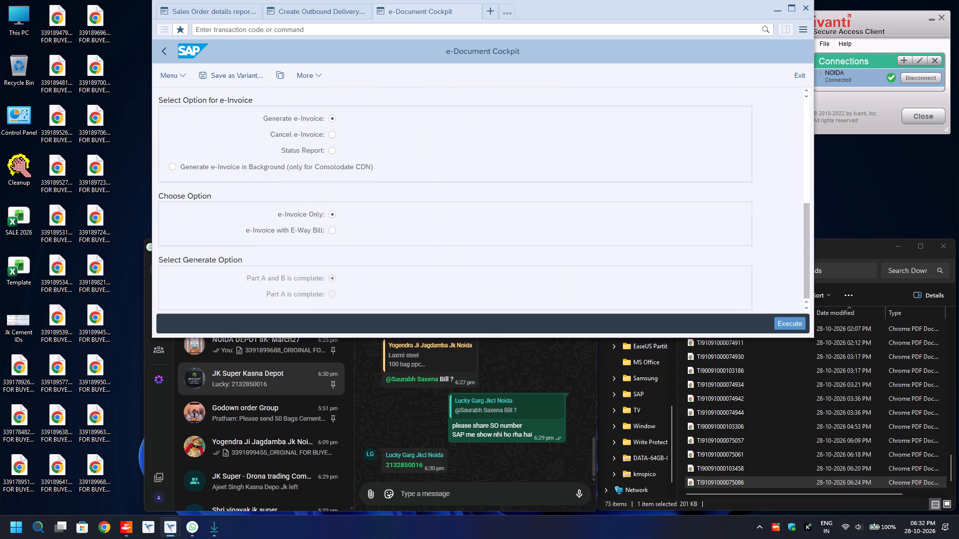
left_click(331, 147)
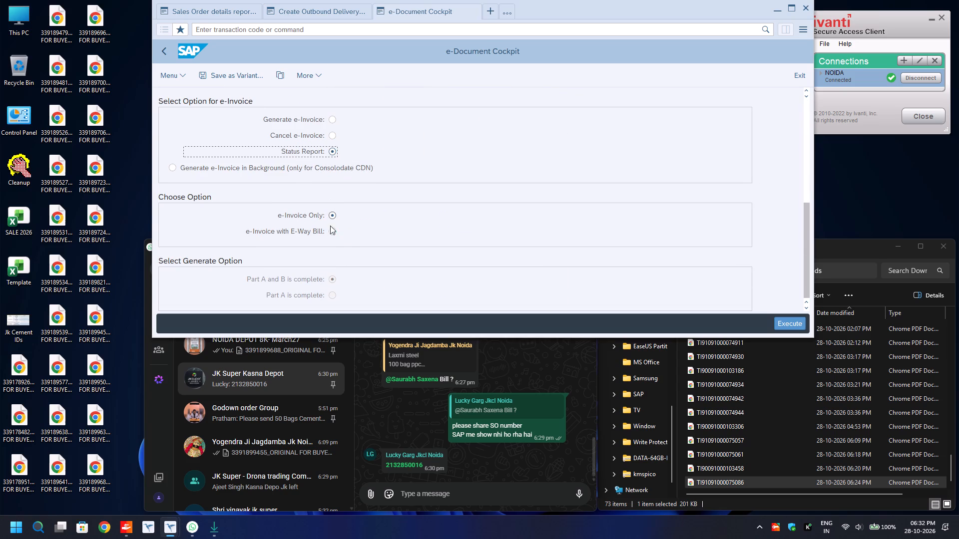
left_click(330, 235)
key("F8")
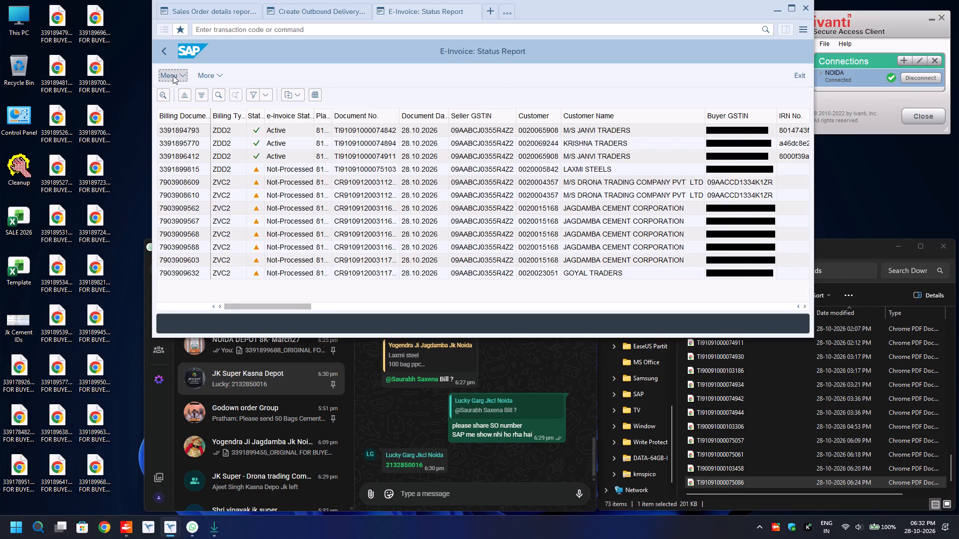
left_click(163, 50)
key("F8")
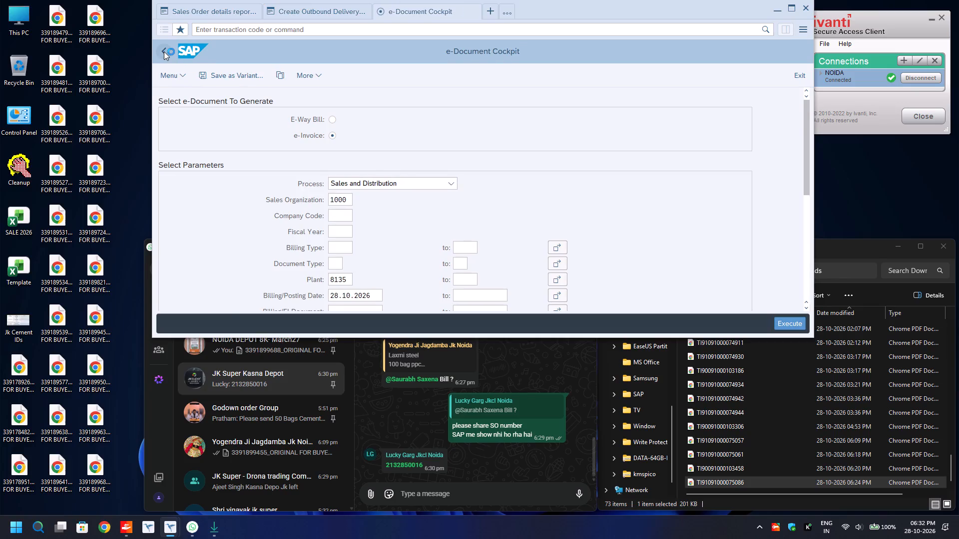
left_click(229, 171)
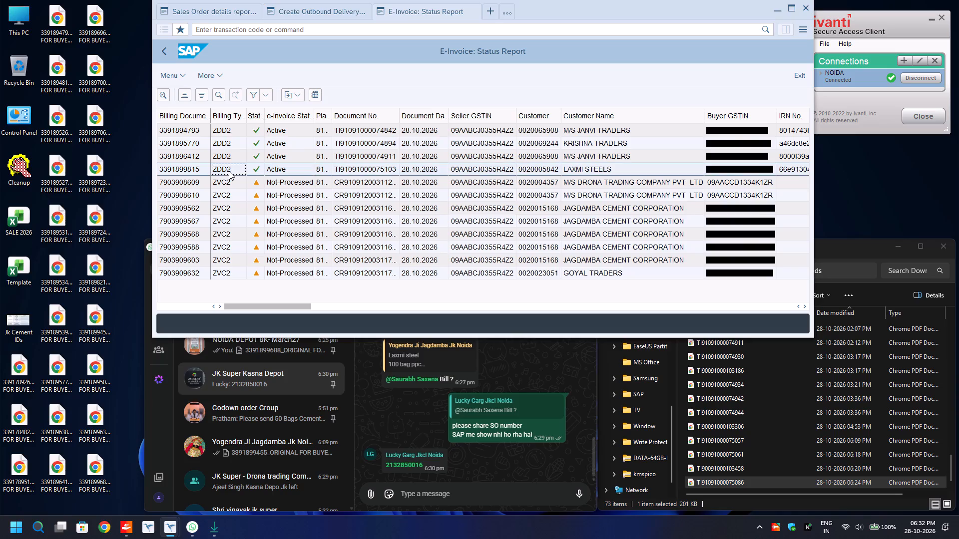
left_click_drag(250, 305, 915, 338)
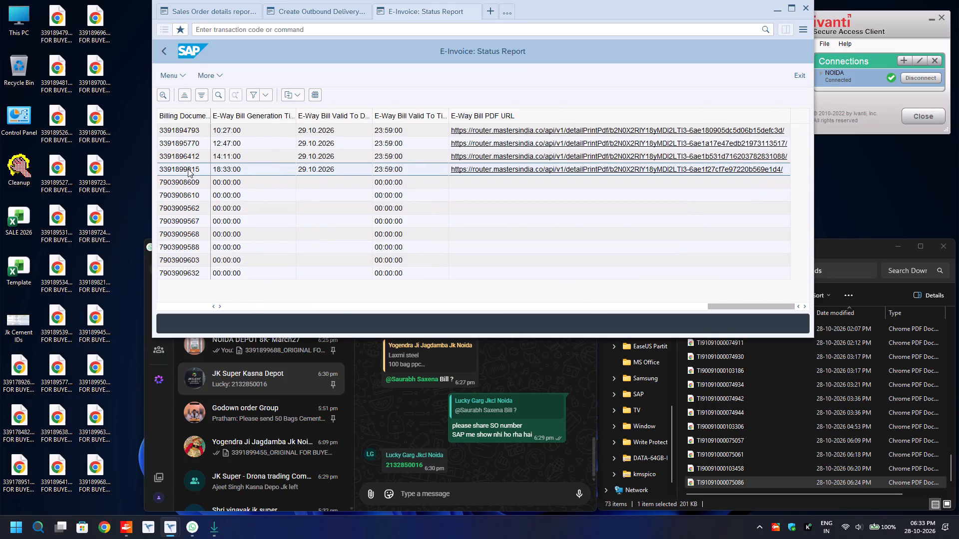
left_click(188, 169)
key("ctrl+y")
key("ctrl+c")
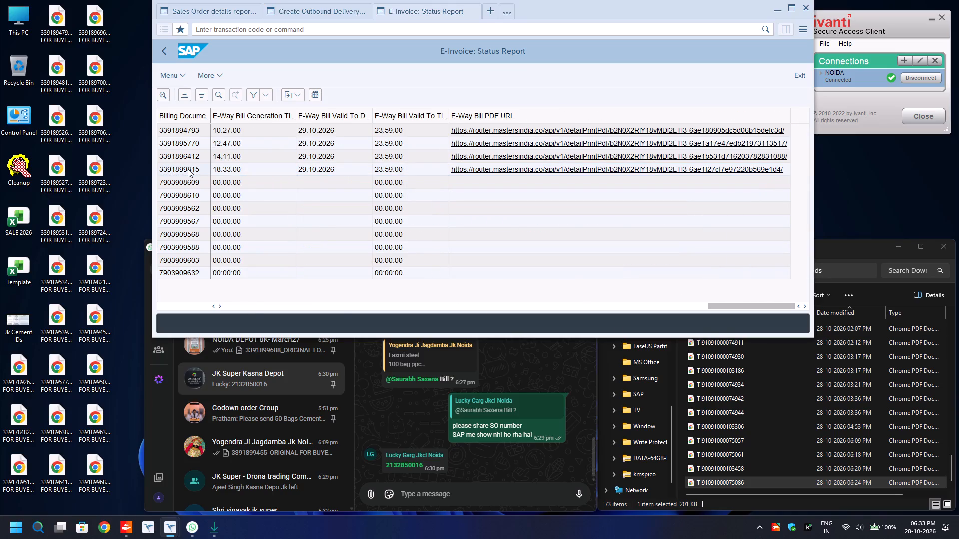
key("ctrl+n")
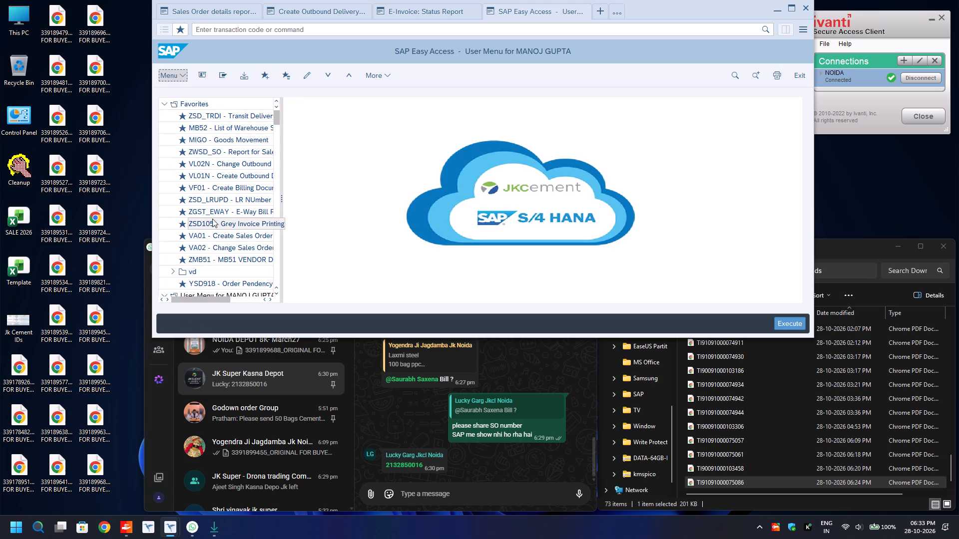
double_click(198, 225)
key("ctrl+v")
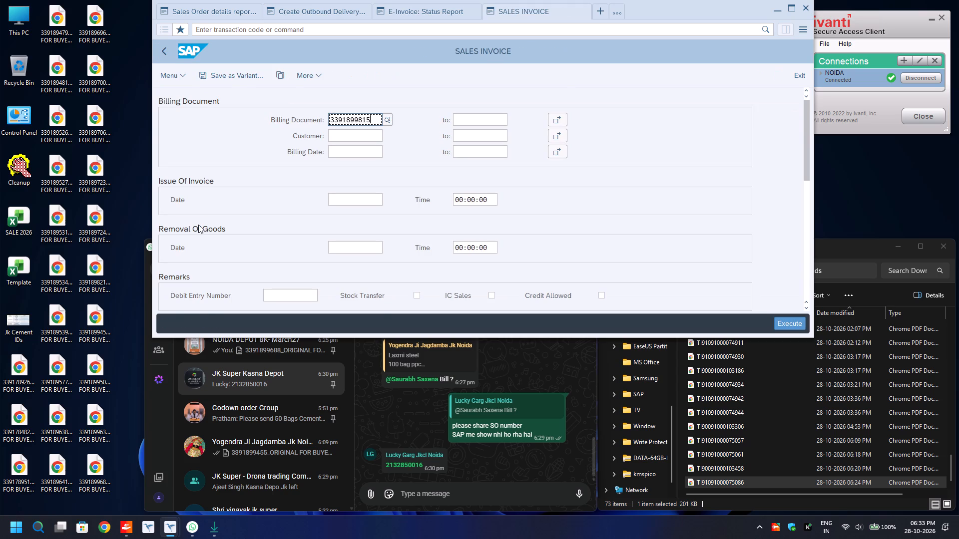
Generate the invoice as a digitally signed A4 page print with a new signature and Download, for the Original For Buyer copy.
scroll(198, 225, "down", 10)
left_click(170, 230)
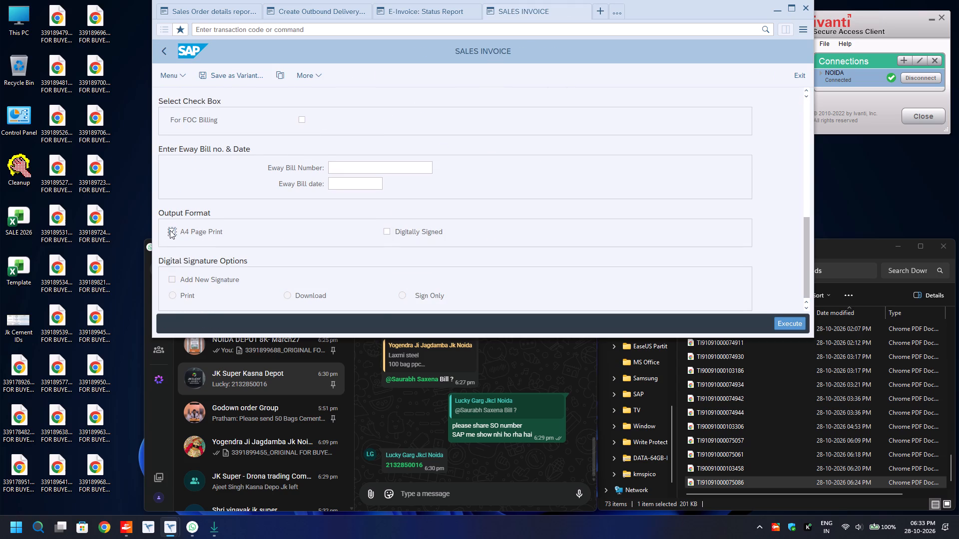
key("Tab")
key("space")
key("Tab")
key("space")
key("Tab")
key("Right")
key("F8")
key("space")
key("Return")
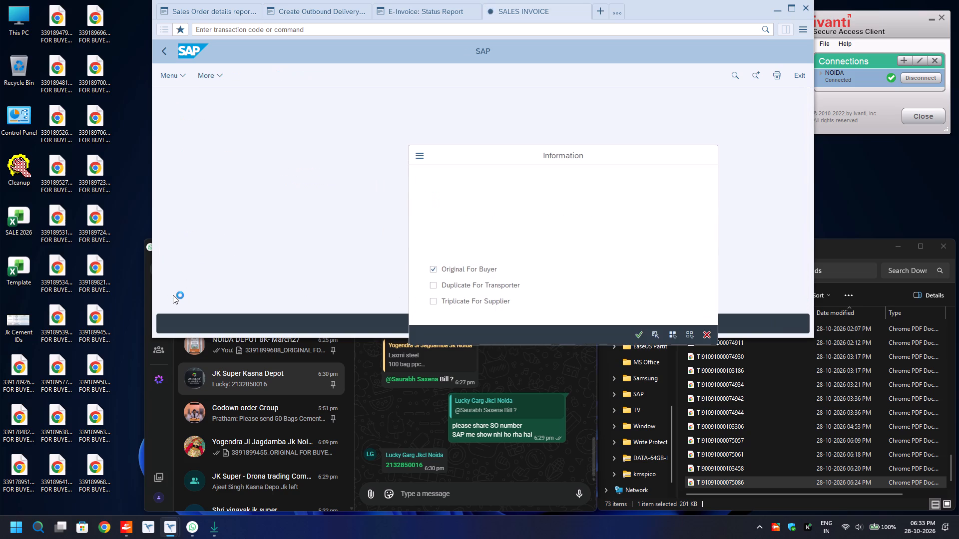
left_click(433, 10)
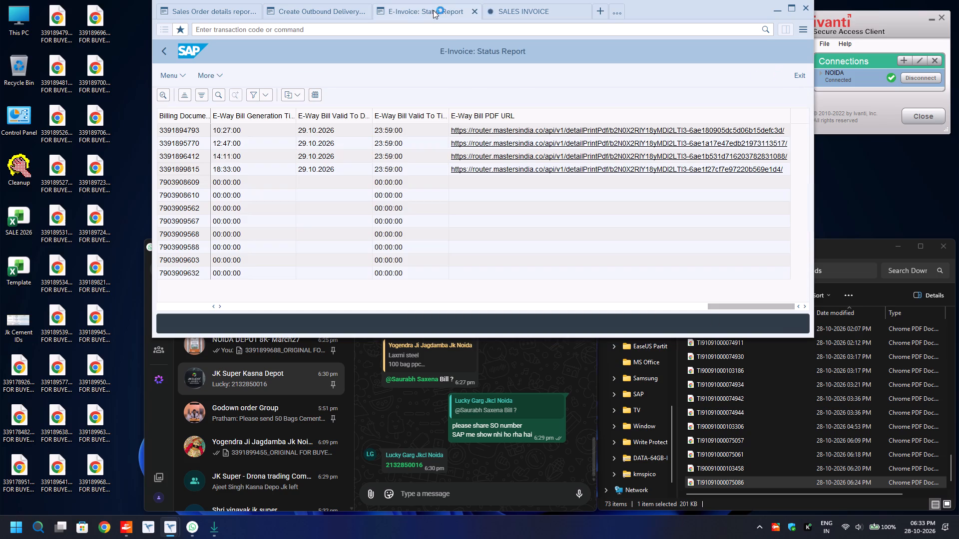
left_click(532, 167)
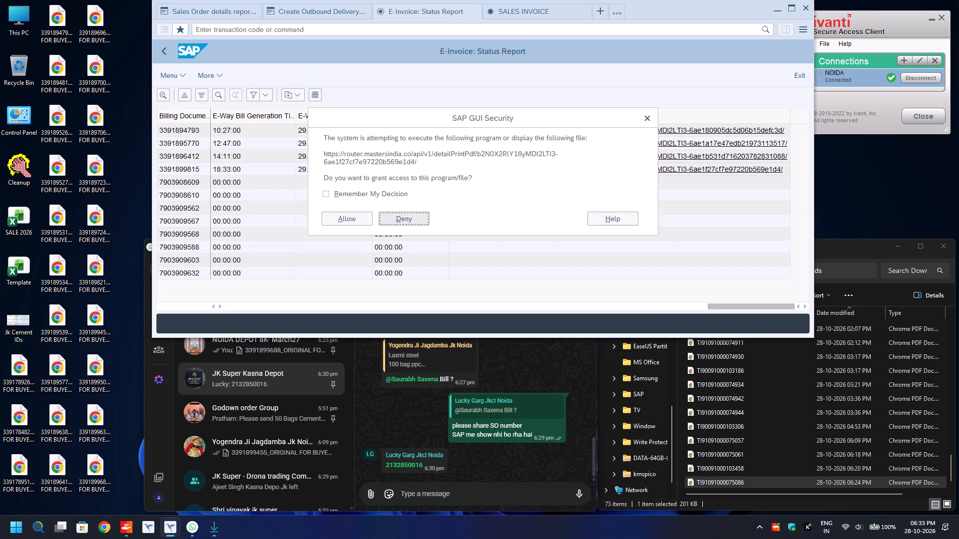
key("Left")
key("Return")
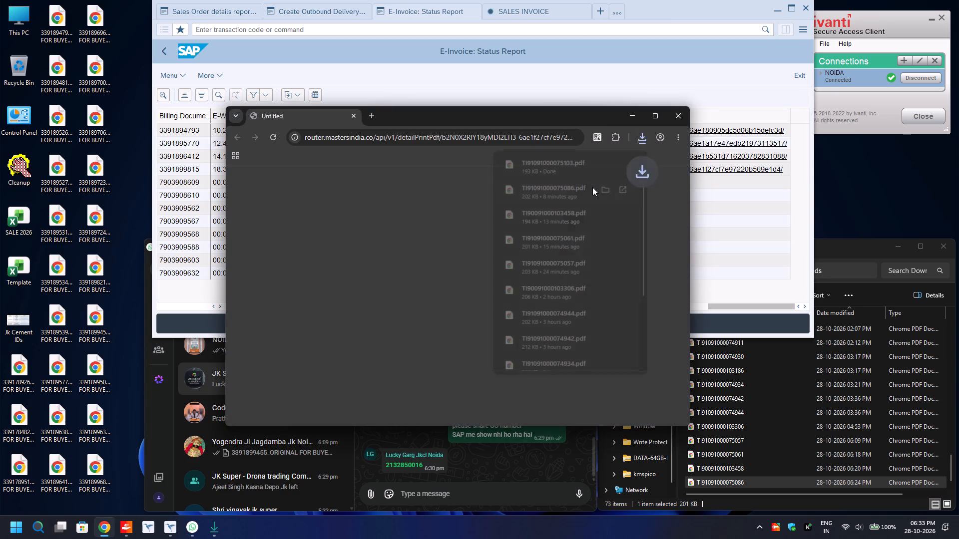
left_click(609, 160)
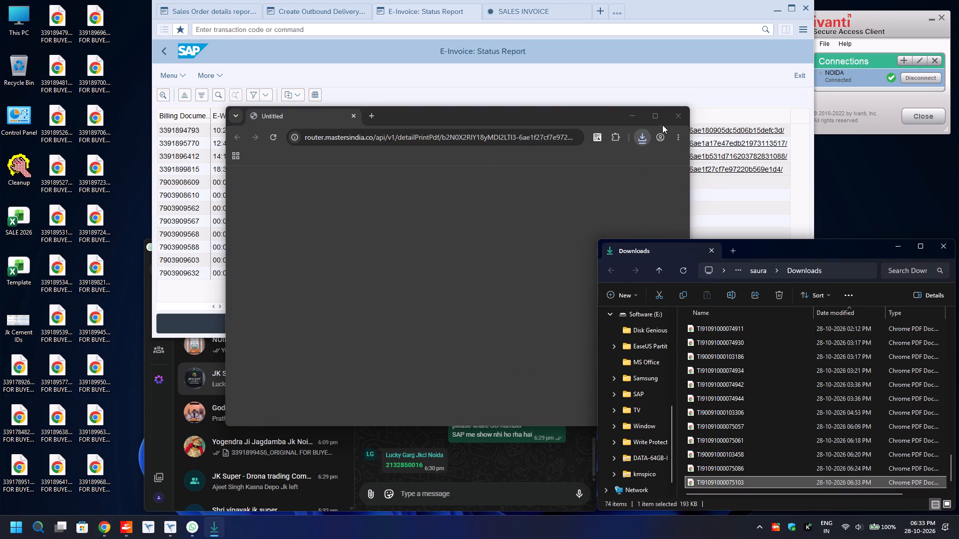
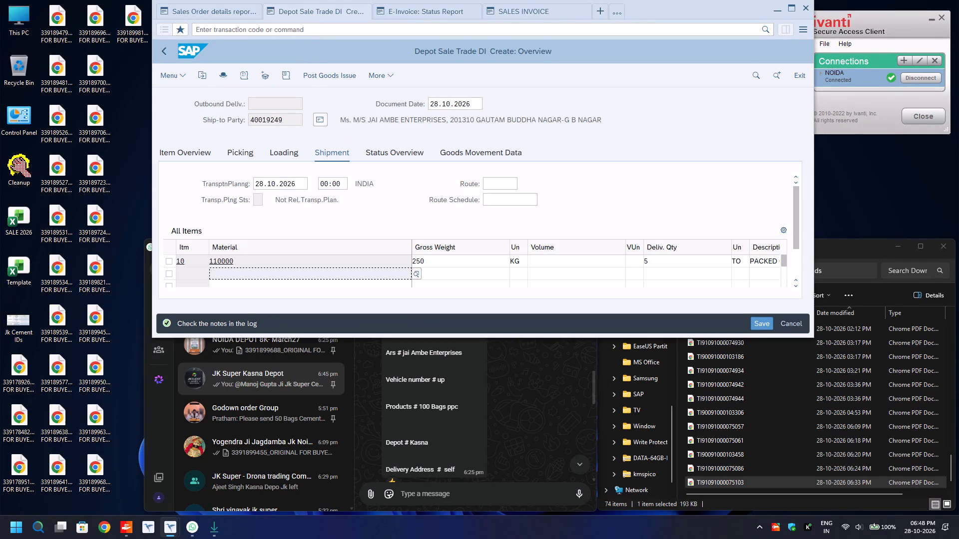
Set the route to ROUTE in the shipment data of the delivery for JAI AMBE ENTERPRISES.
left_click(509, 186)
key("BackSpace")
key("Down")
key("Return")
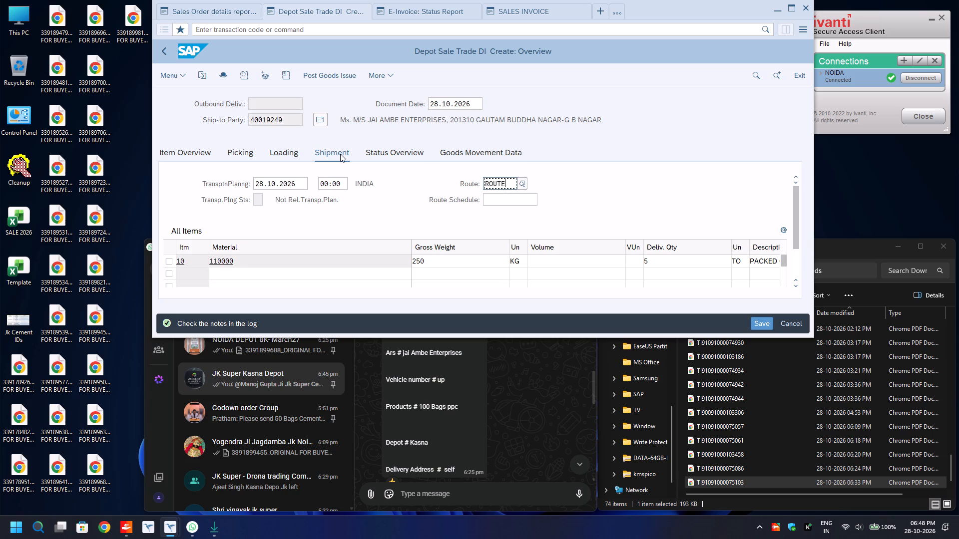
Enter picked quantity 5 and batch 1033-8135 for item 10, material 110000, in the delivery's picking data.
left_click(238, 150)
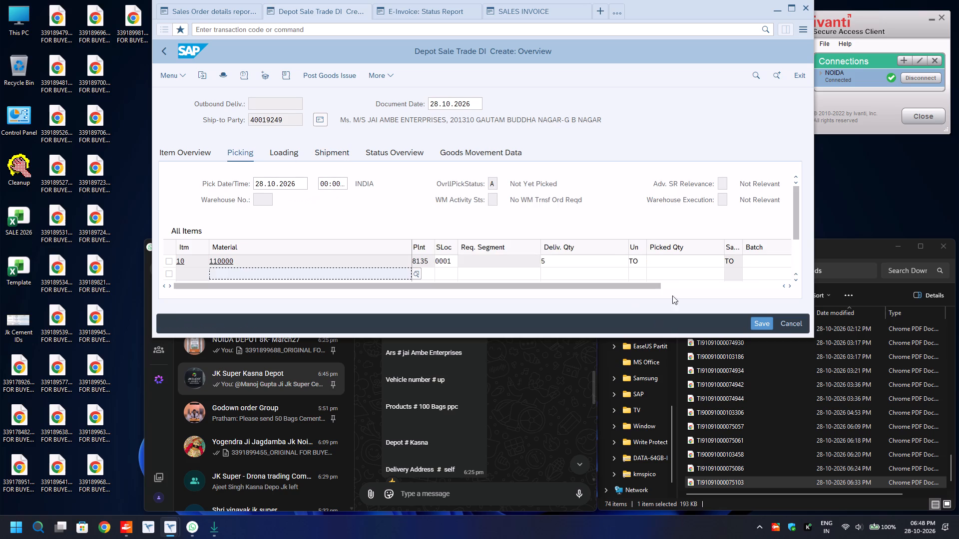
left_click(664, 259)
key("5")
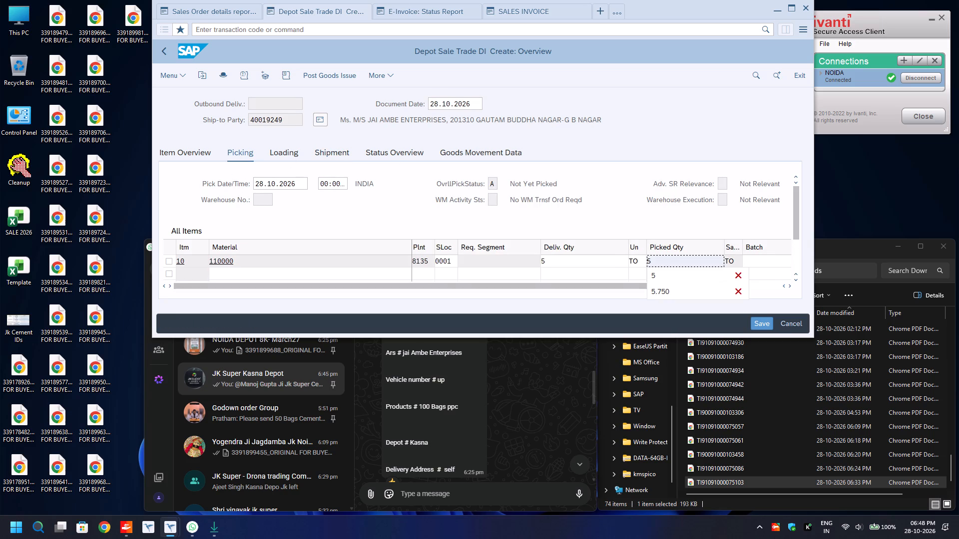
key("Tab")
type("1033")
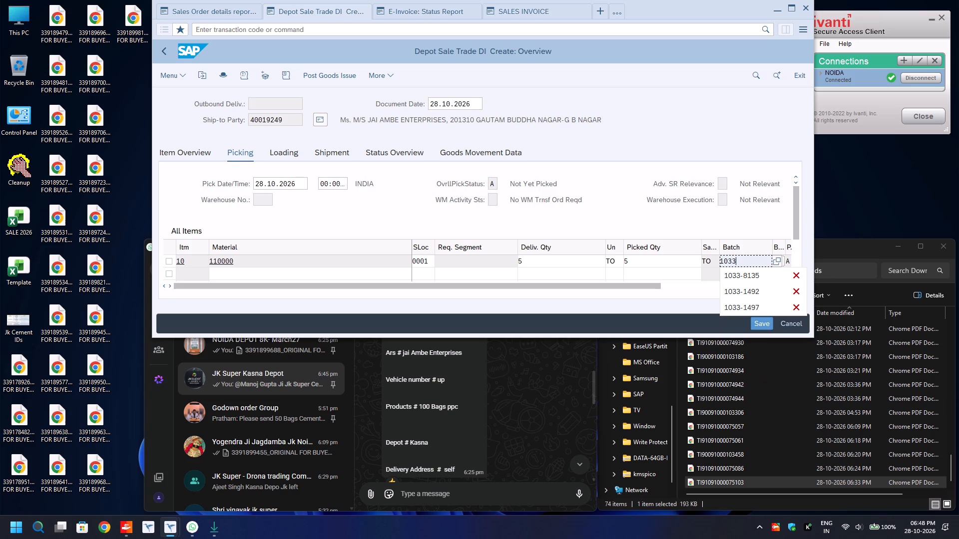
key("Down")
key("Return")
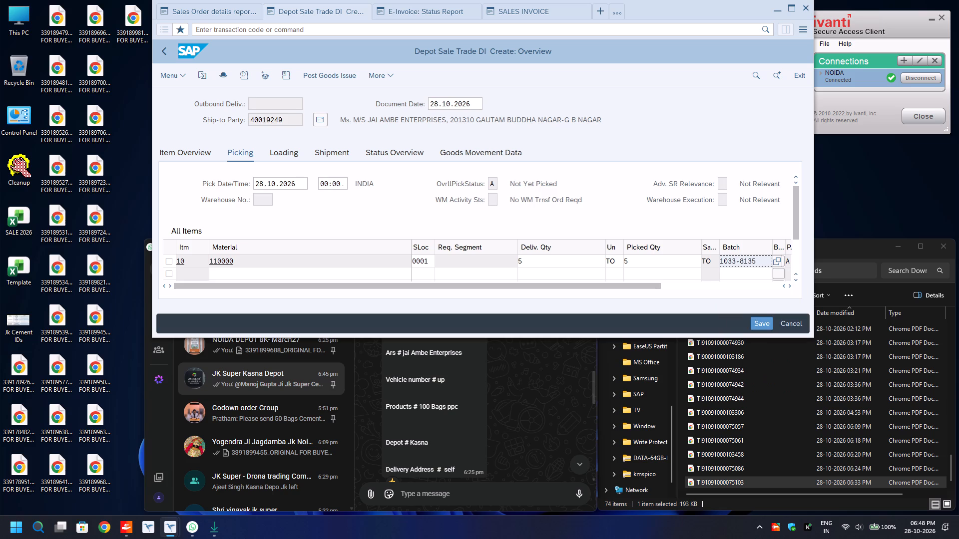
In the delivery header's additional data, set the transport mode to ROAD and fill Road Transporter1 with the previously used code.
key("F8")
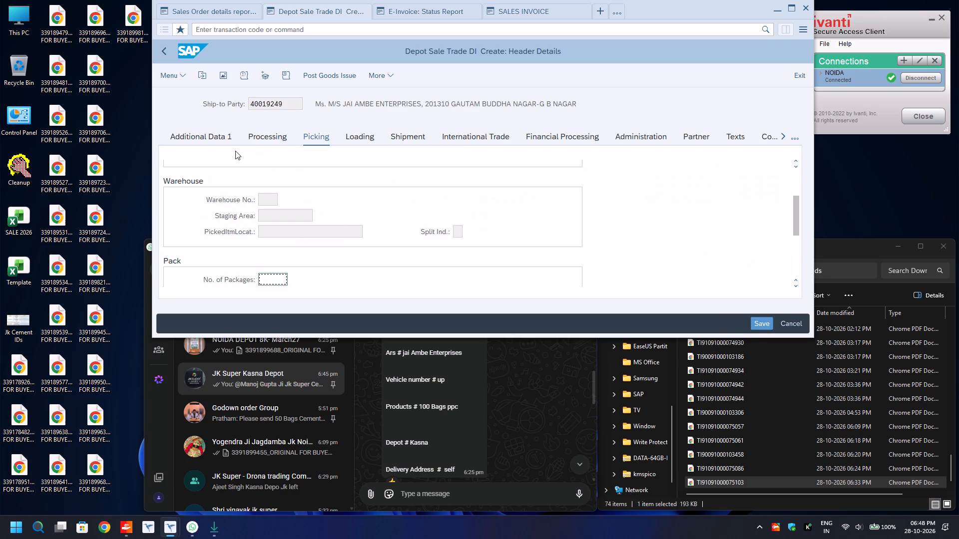
left_click(205, 135)
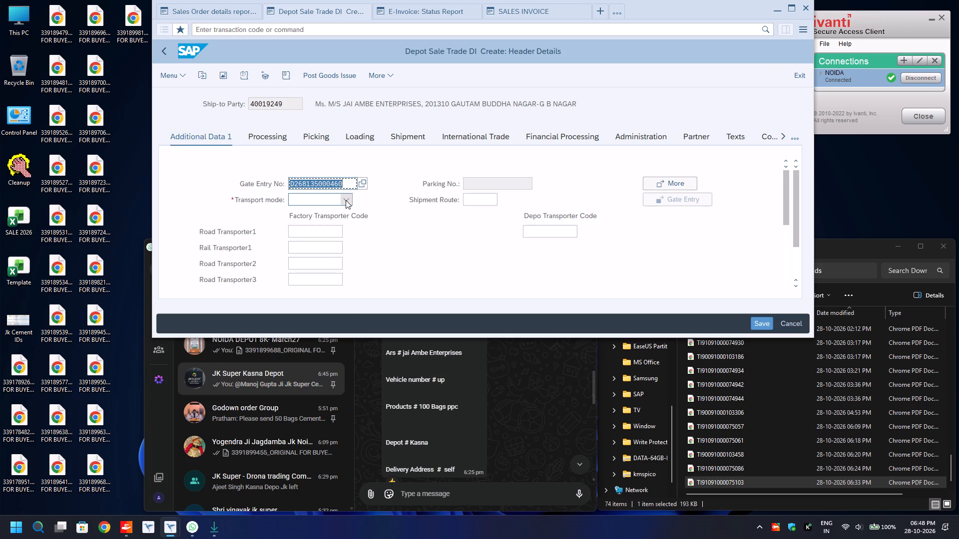
left_click(346, 200)
left_click(315, 244)
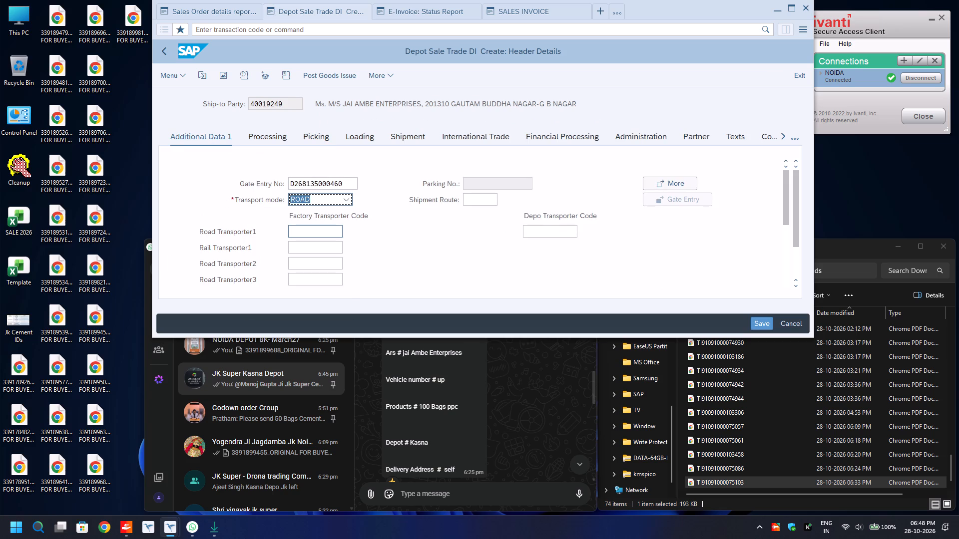
left_click(309, 231)
key("BackSpace")
key("Down")
key("Return")
key("Return")
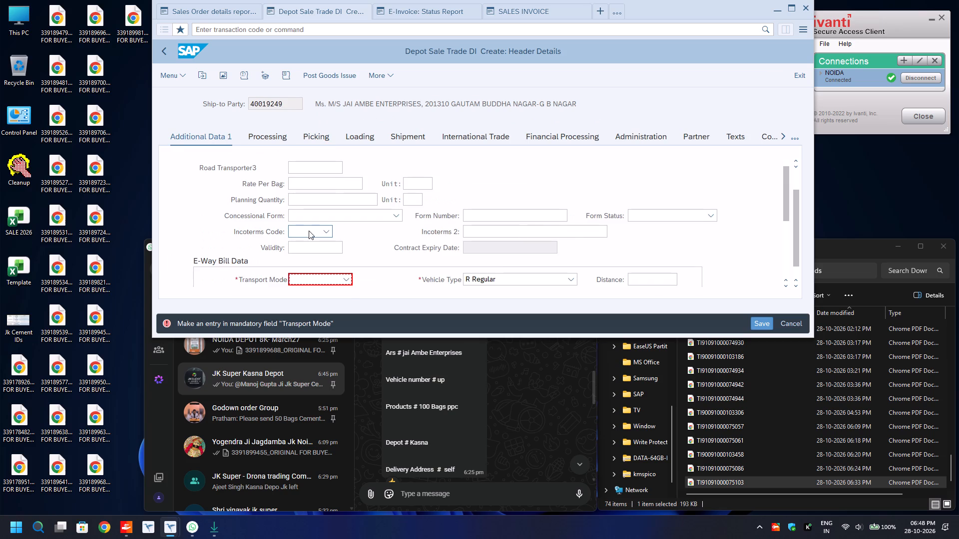
Set the e-way bill transport mode to Road and the distance to 30.
type("ro")
key("Tab")
key("Tab")
key("BackSpace")
key("Down")
key("Return")
Open the previously used entries for the truck number in the delivery's vehicle details.
key("Down")
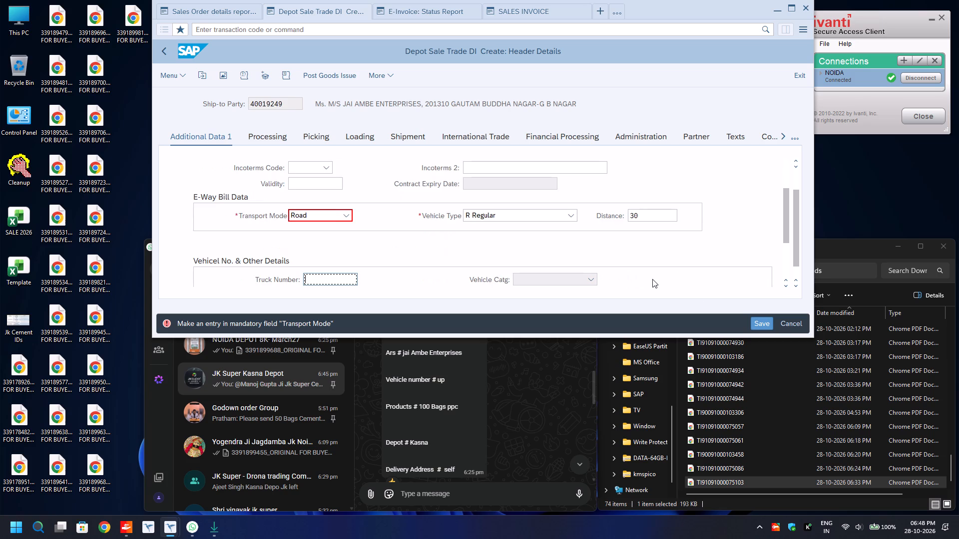
key("BackSpace")
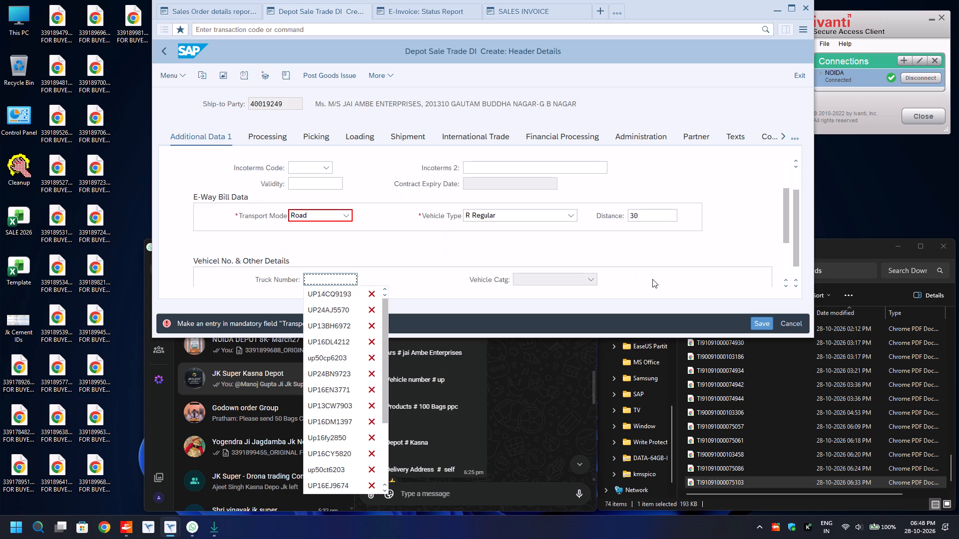
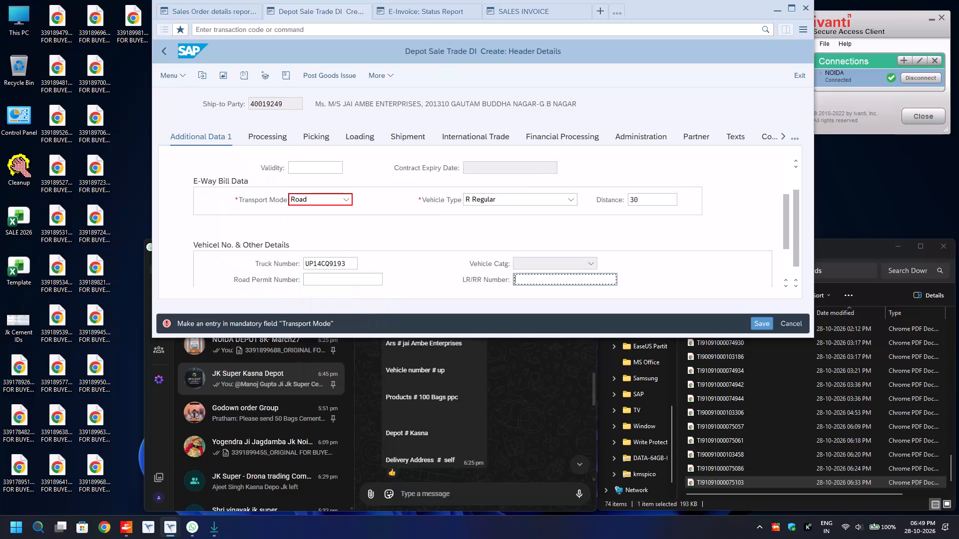
Set the LR/RR number to SELF in the delivery header's vehicle details, reusing the previous entry.
key("BackSpace")
key("Down")
key("Return")
Bring up the delivery header's shipment data and post goods issue for the delivery.
left_click(420, 136)
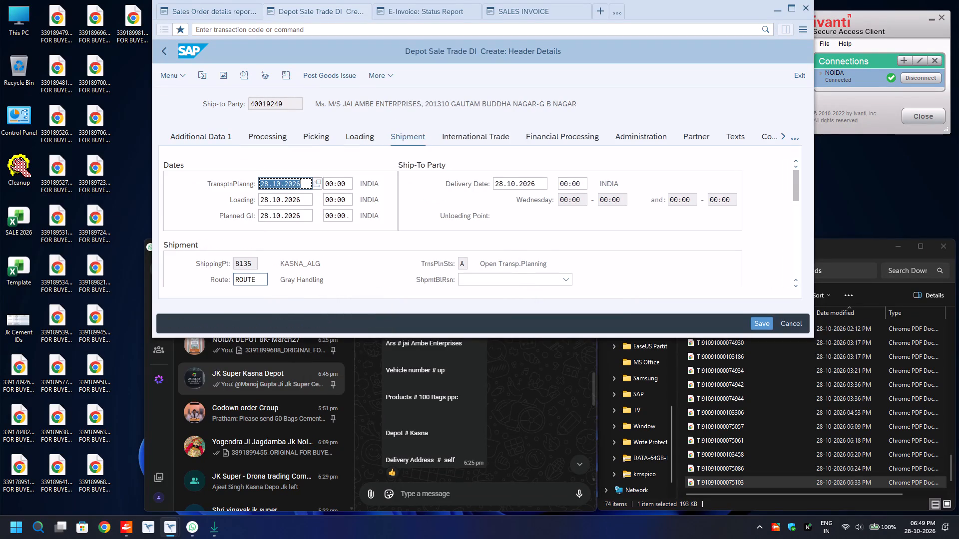
left_click_drag(340, 72, 330, 75)
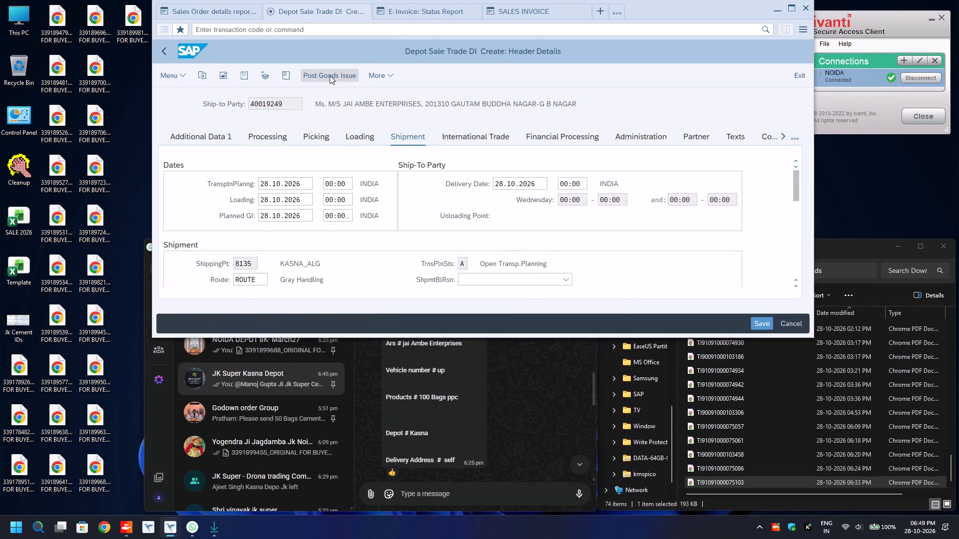
Rerun the e-Invoice status report in the e-Document Cockpit for plant 8135 and billing date 28.10.2026.
left_click(419, 11)
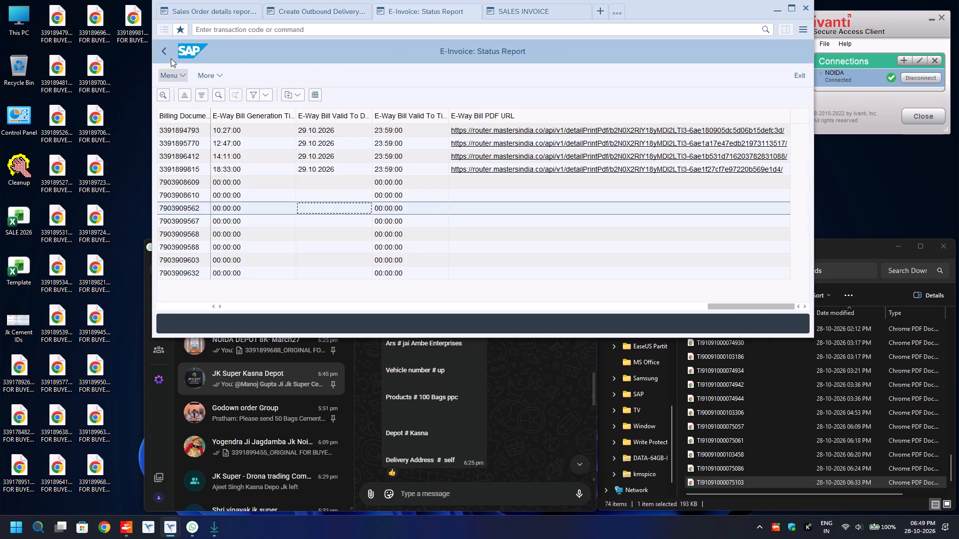
left_click(166, 50)
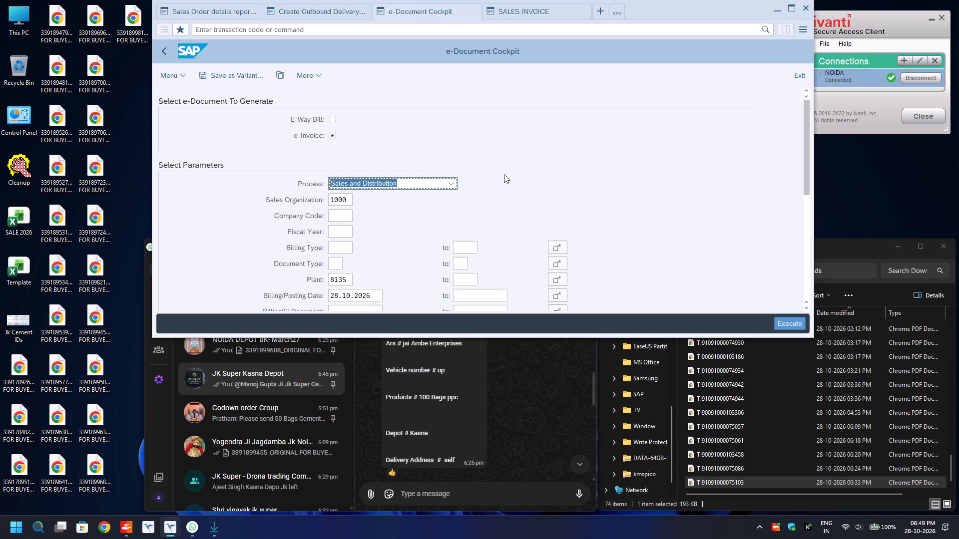
left_click(785, 321)
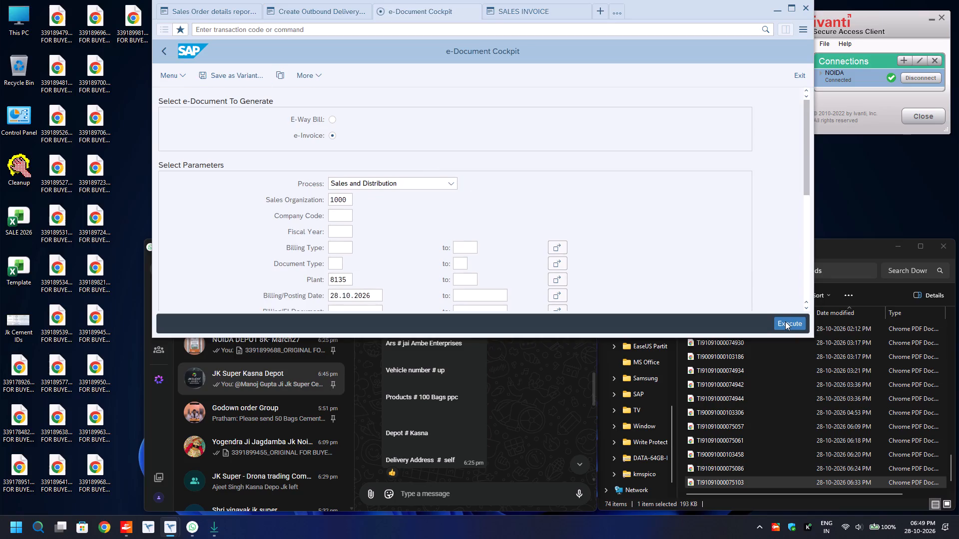
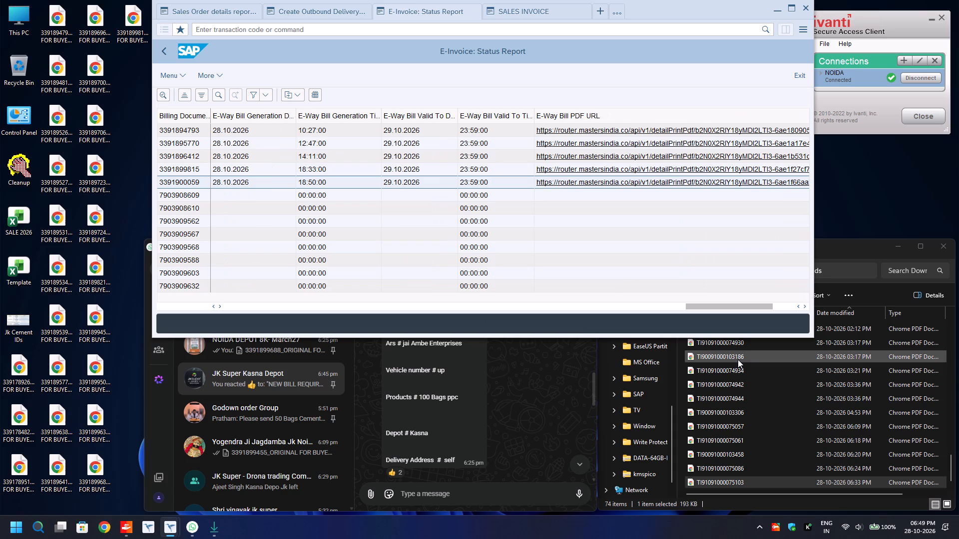
left_click_drag(716, 303, 770, 292)
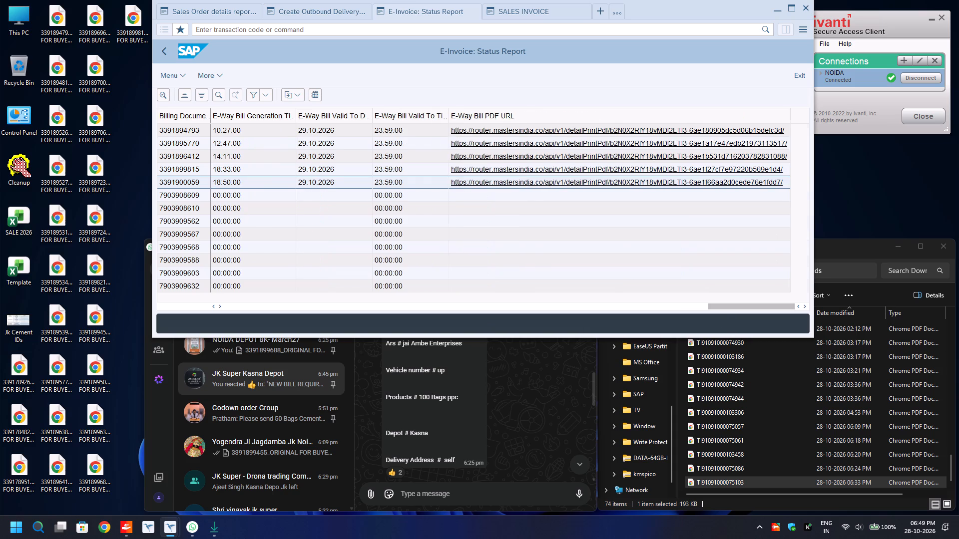
left_click(184, 179)
key("ctrl+y")
key("ctrl+c")
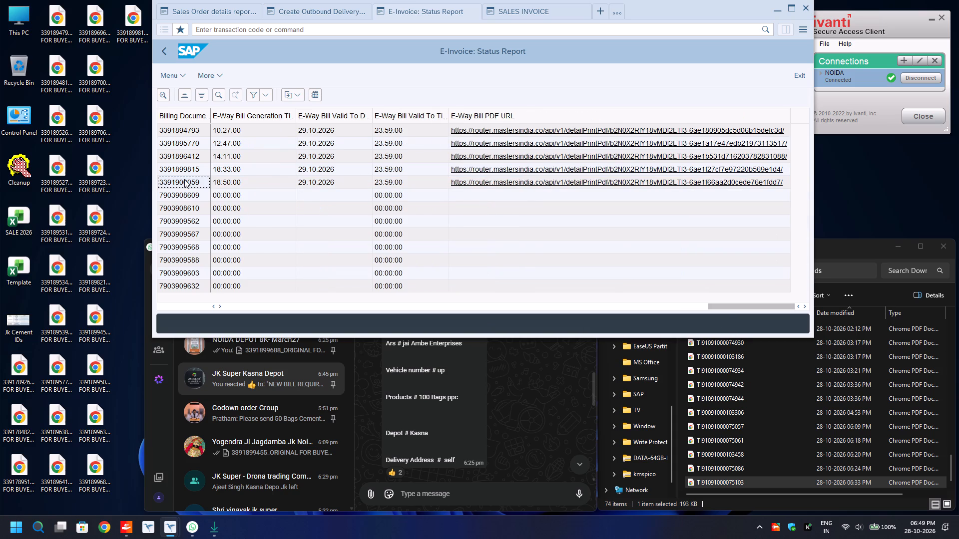
left_click(524, 9)
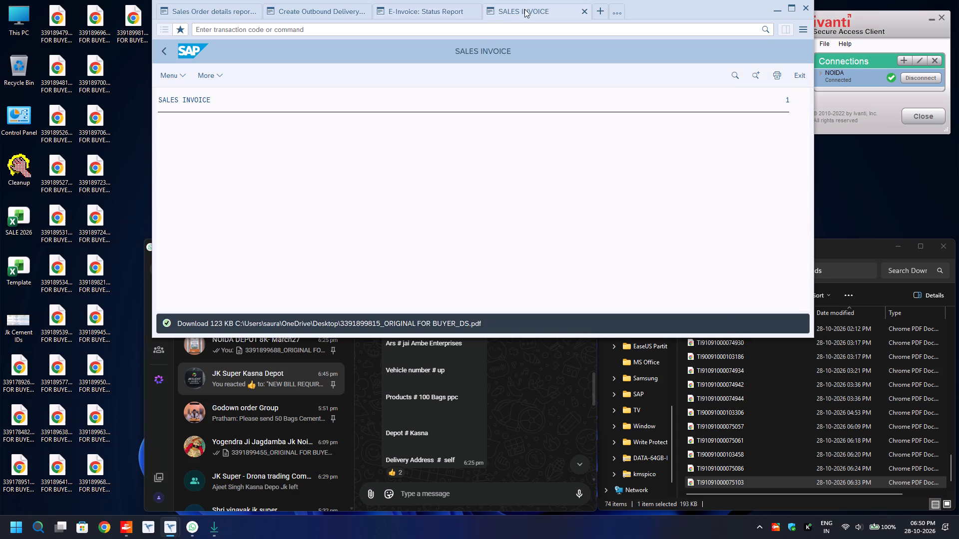
left_click(163, 53)
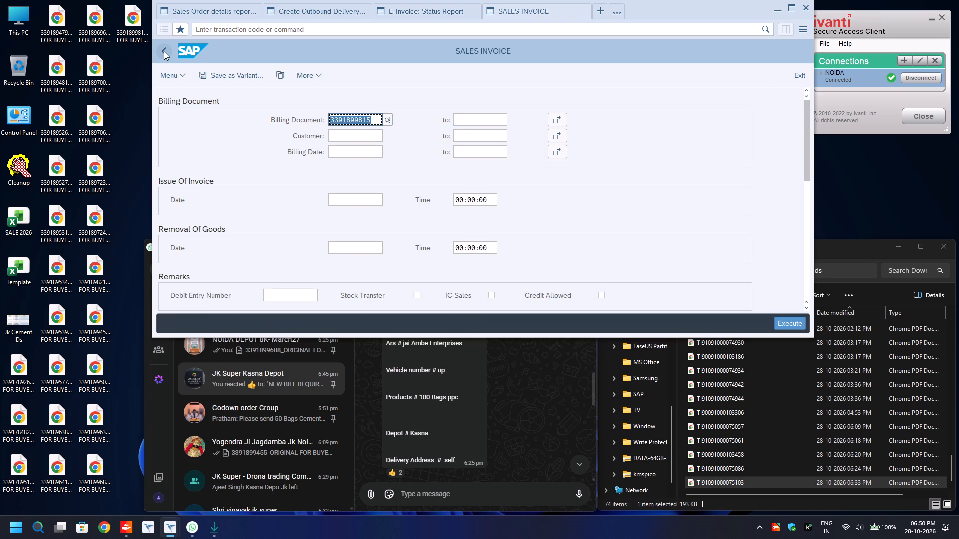
key("ctrl+v")
key("F8")
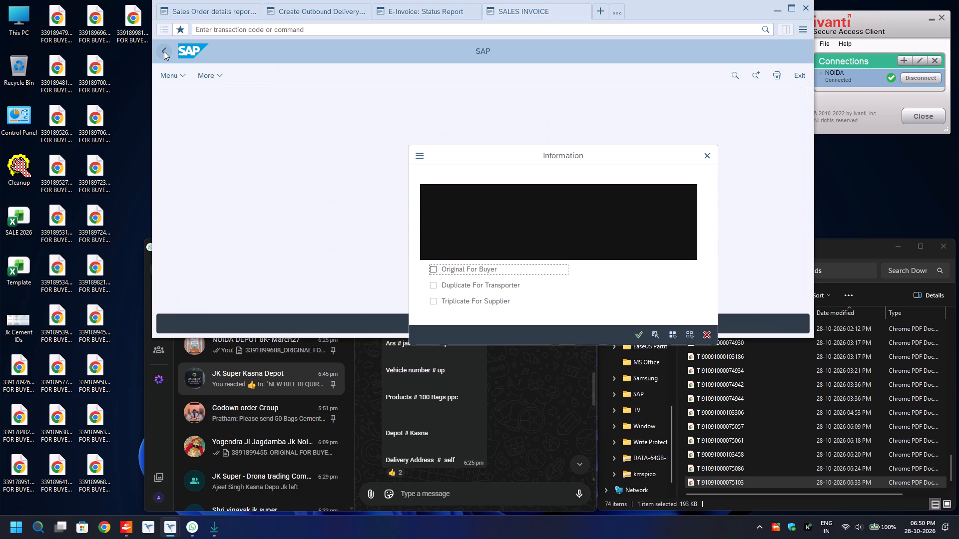
key("space")
key("Return")
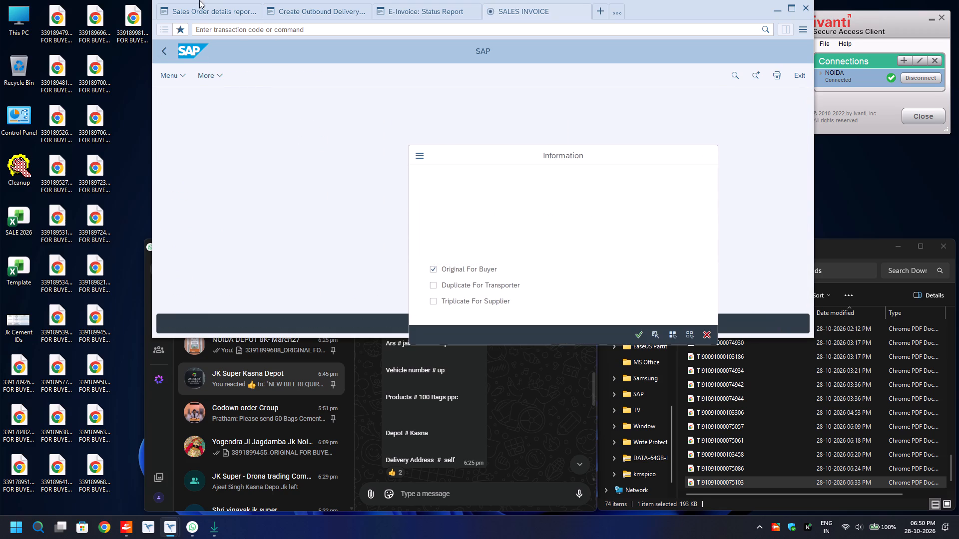
left_click(422, 12)
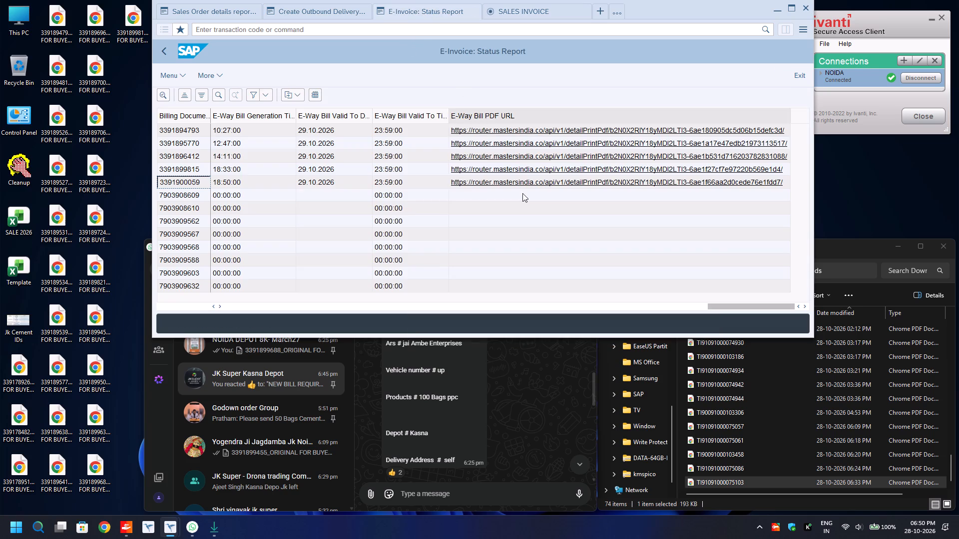
left_click(557, 182)
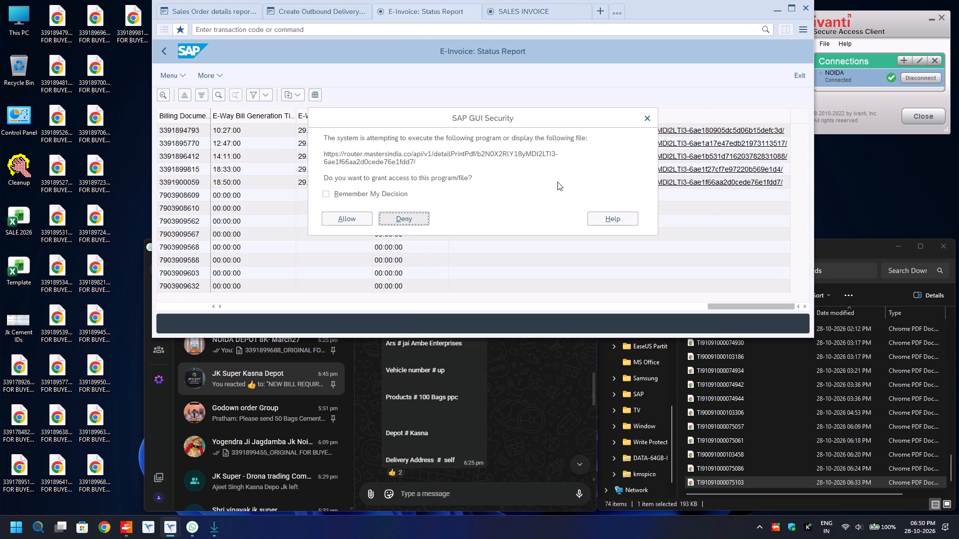
key("Left")
key("Return")
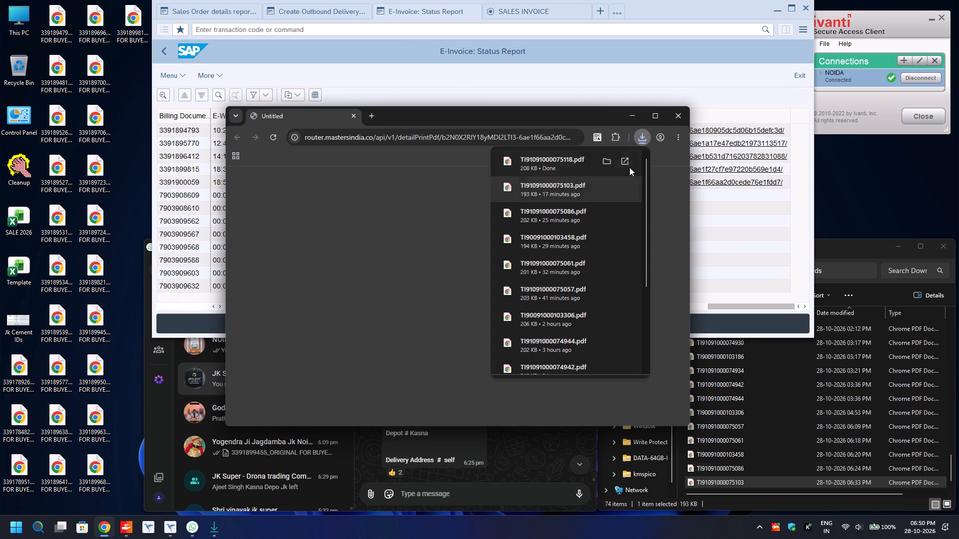
left_click(606, 160)
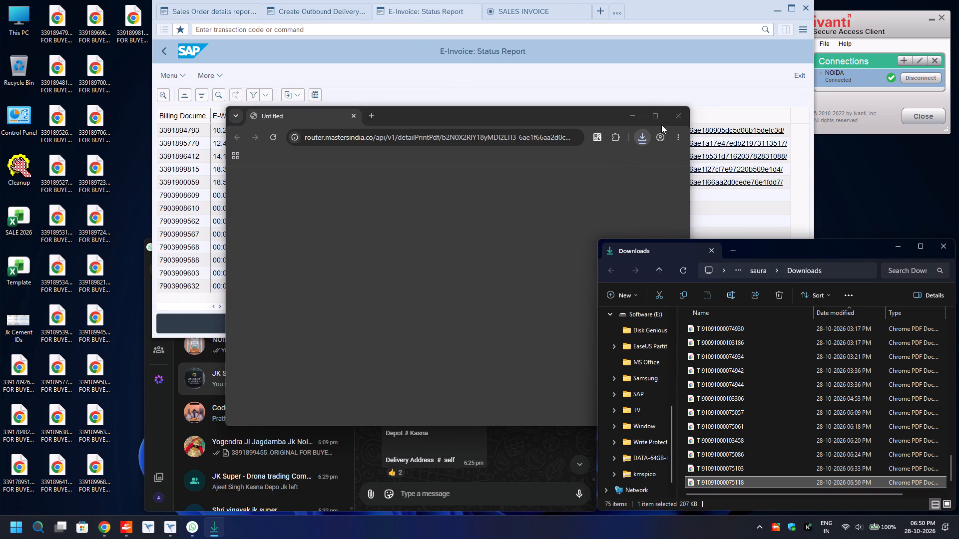
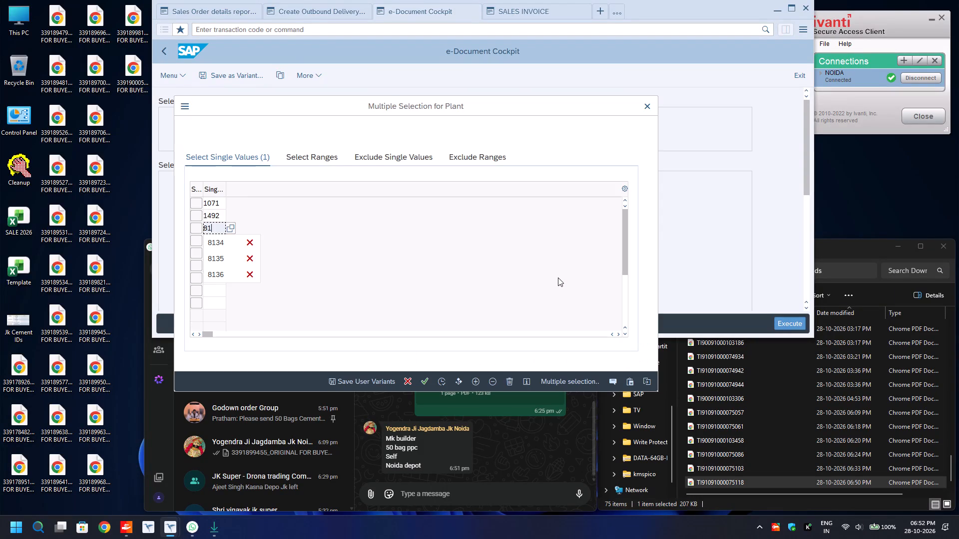
Add plants 8134 and 8135 to the plant selection and run the e-Invoice status report for billing date 28.10.2026.
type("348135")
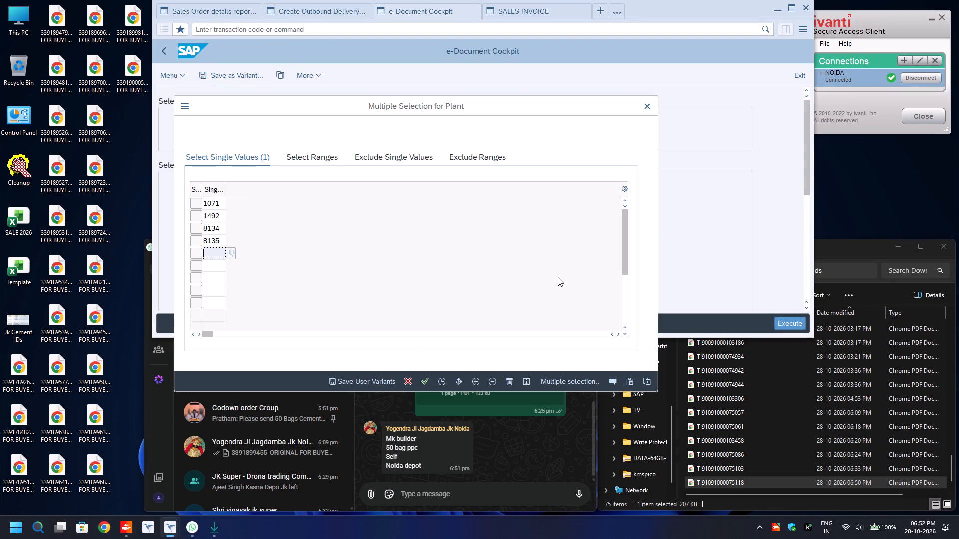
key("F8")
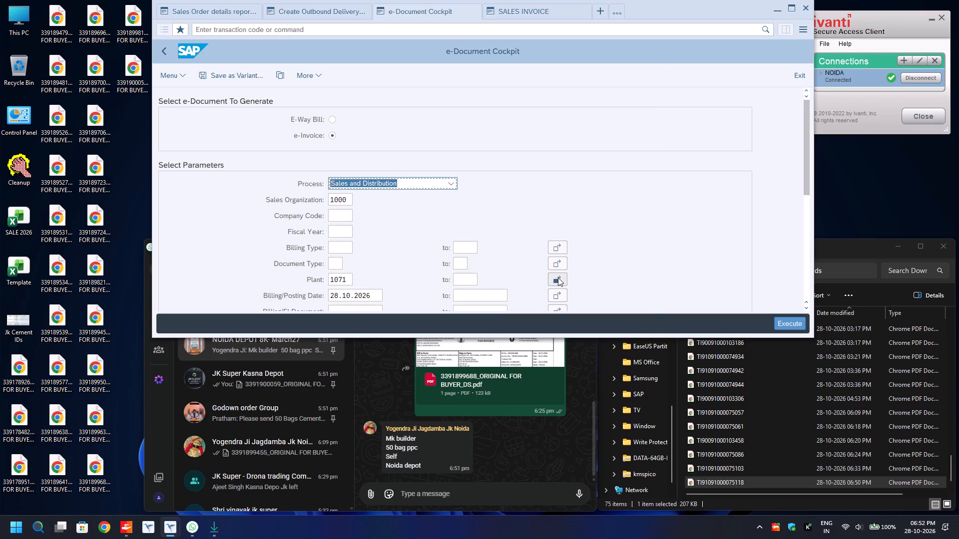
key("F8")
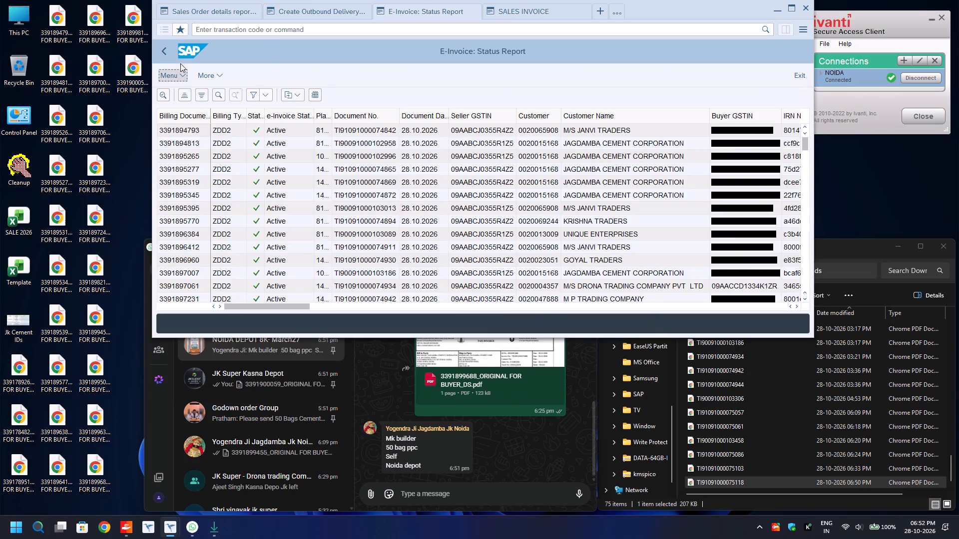
left_click(538, 116)
left_click_drag(254, 95, 259, 95)
key("BackSpace")
key("Down")
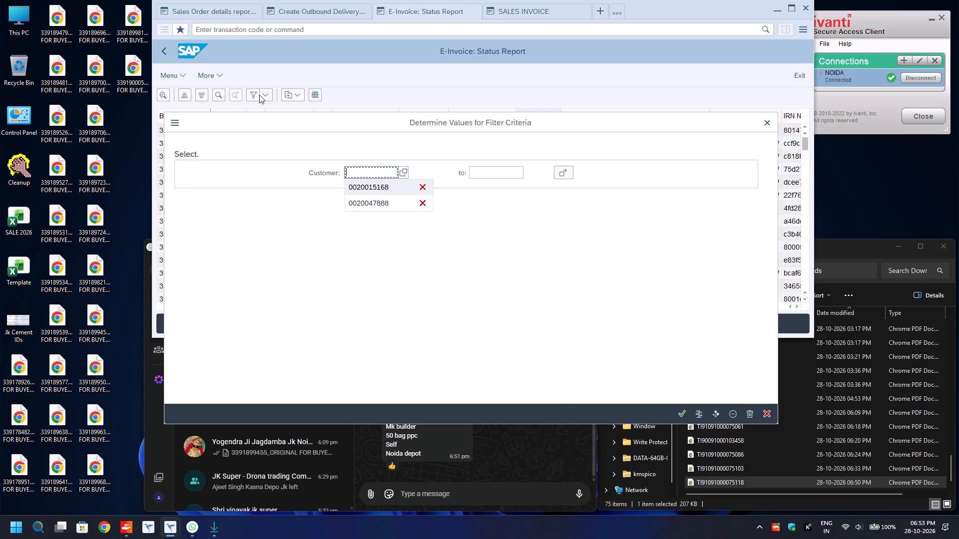
key("Return")
key("Return")
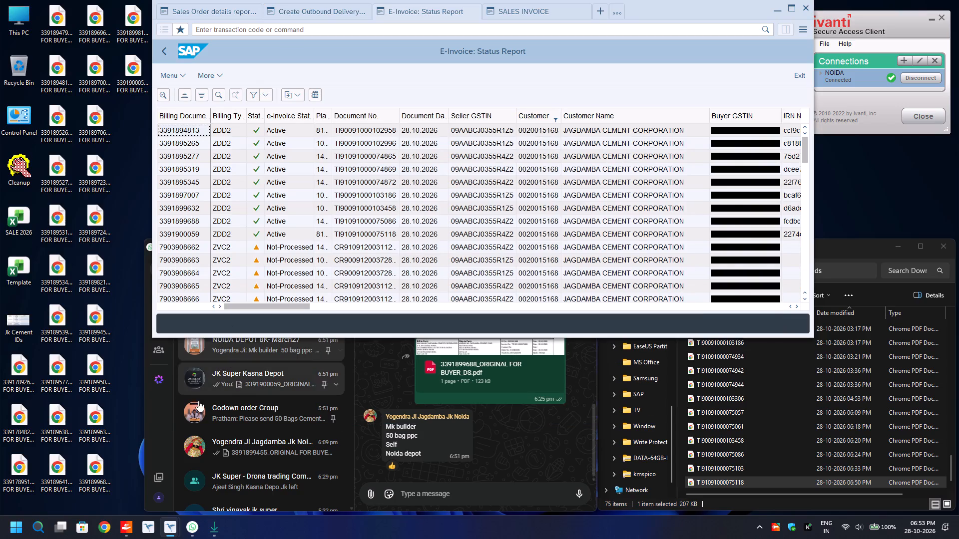
Switch to WhatsApp and look through the older conversations in the chat list.
scroll(252, 436, "down", 6)
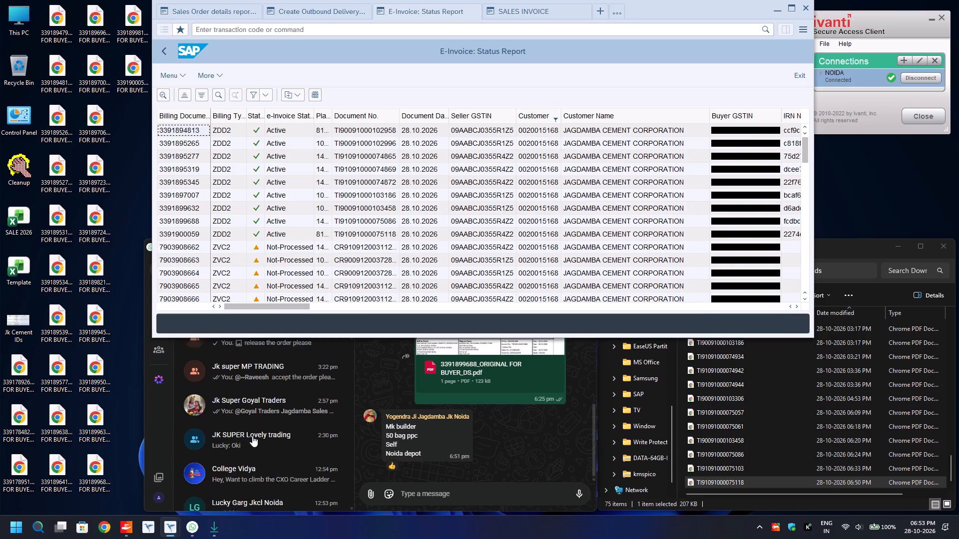
scroll(252, 436, "down", 5)
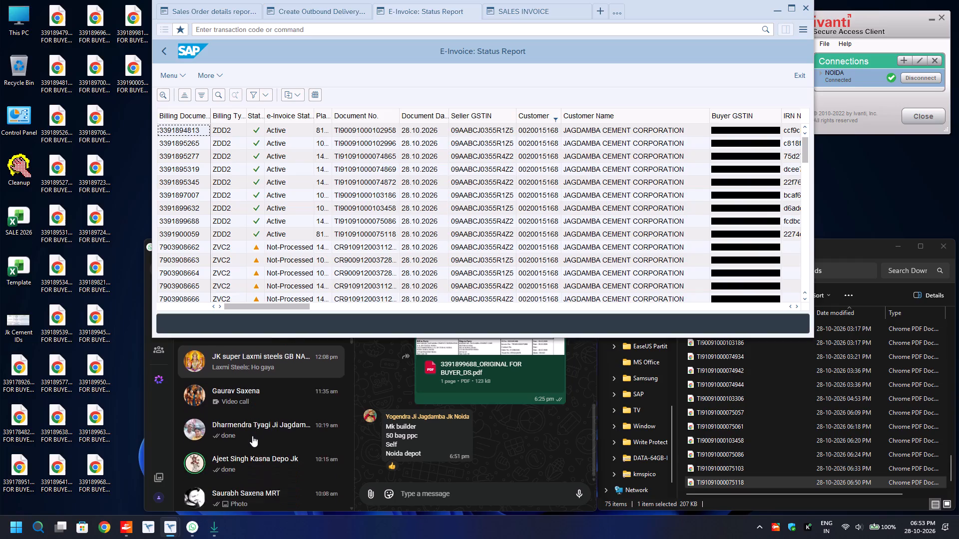
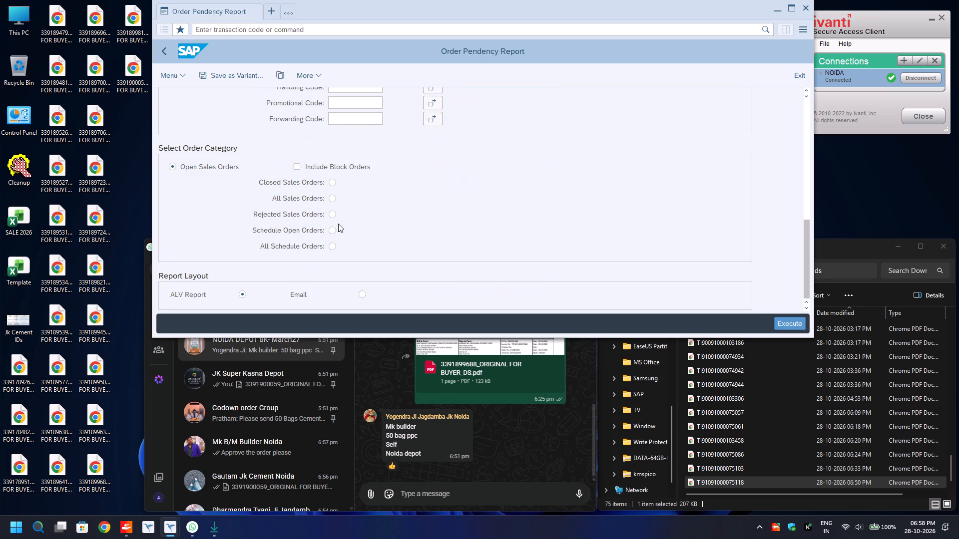
Run the Order Pendency Report for the Schedule Open Orders category.
left_click(332, 227)
key("F8")
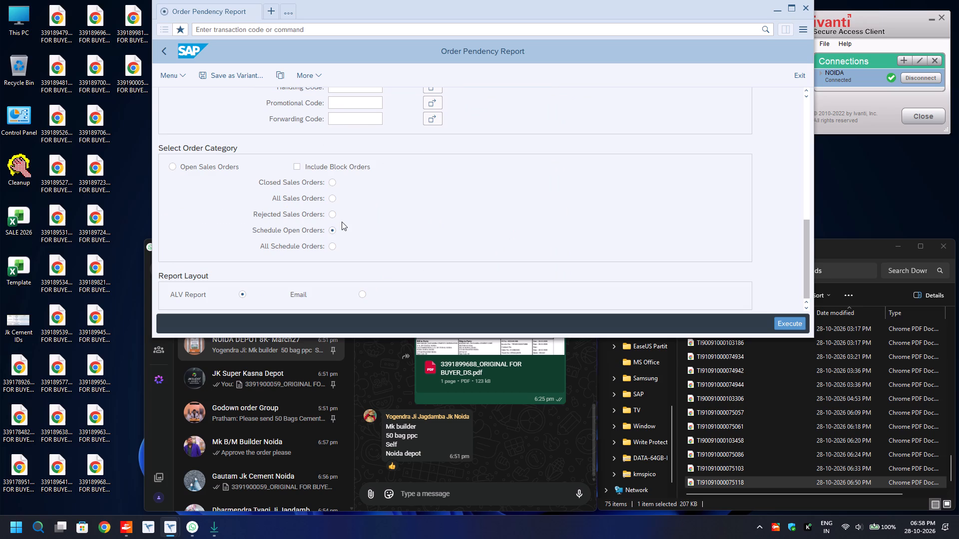
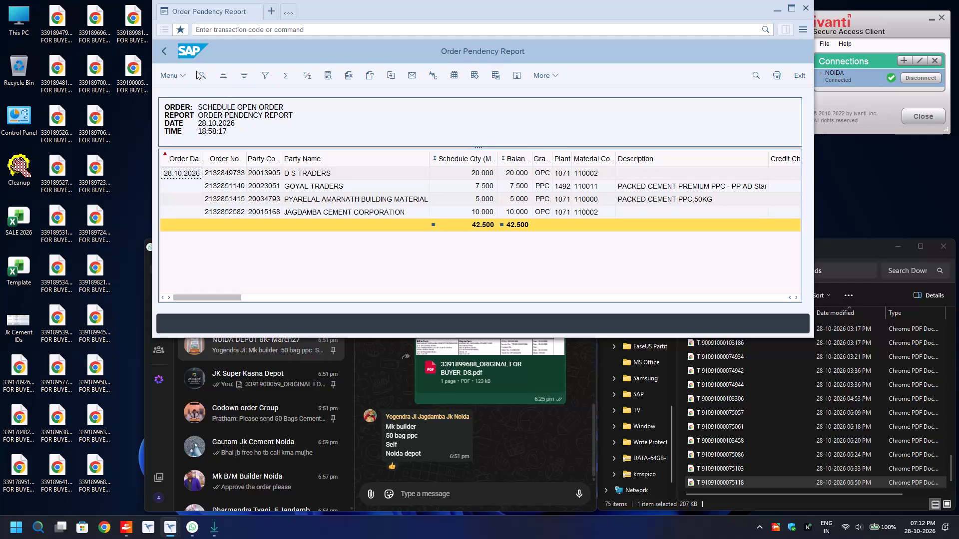
Return to the Order Pendency Report's selection parameters and rerun the report with the same criteria to refresh the open orders.
left_click(166, 50)
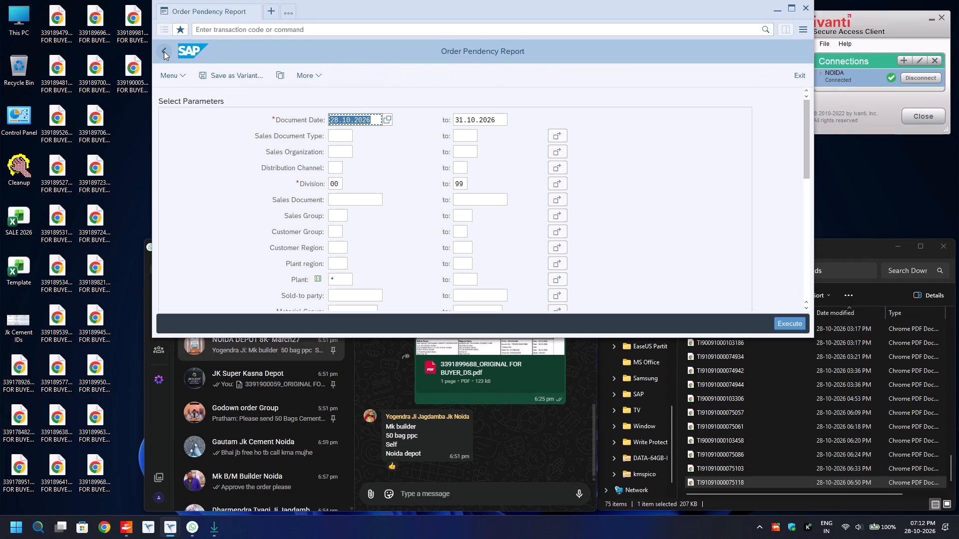
key("F8")
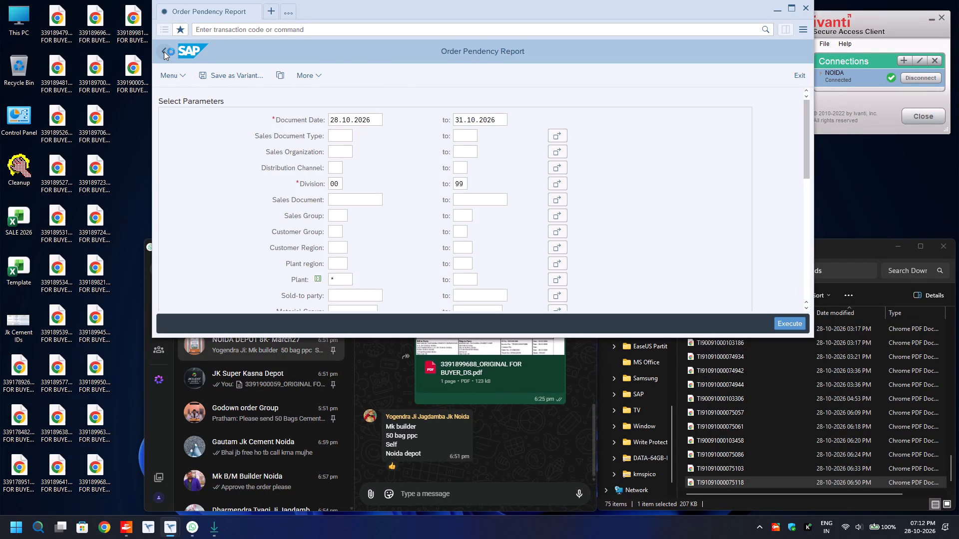
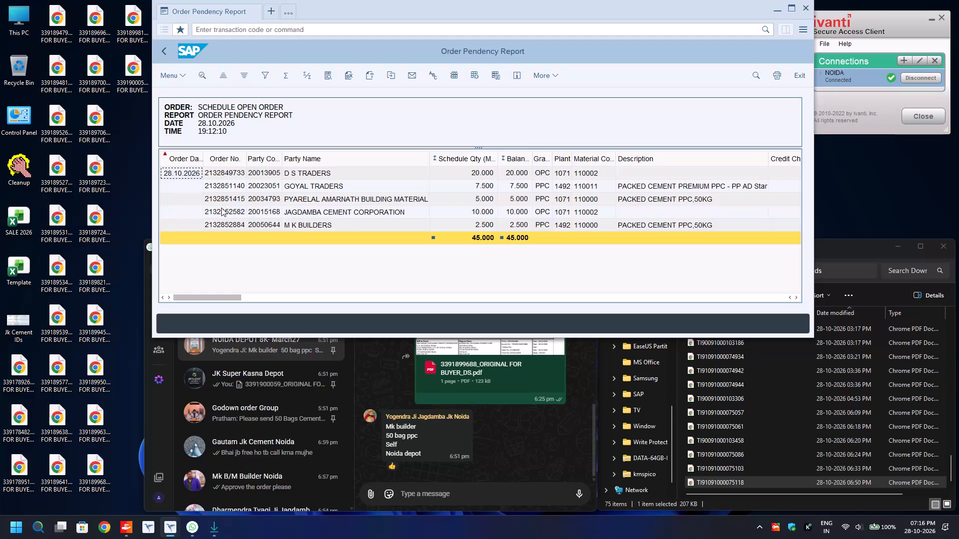
left_click(222, 225)
key("ctrl+y")
key("ctrl+c")
key("ctrl+n")
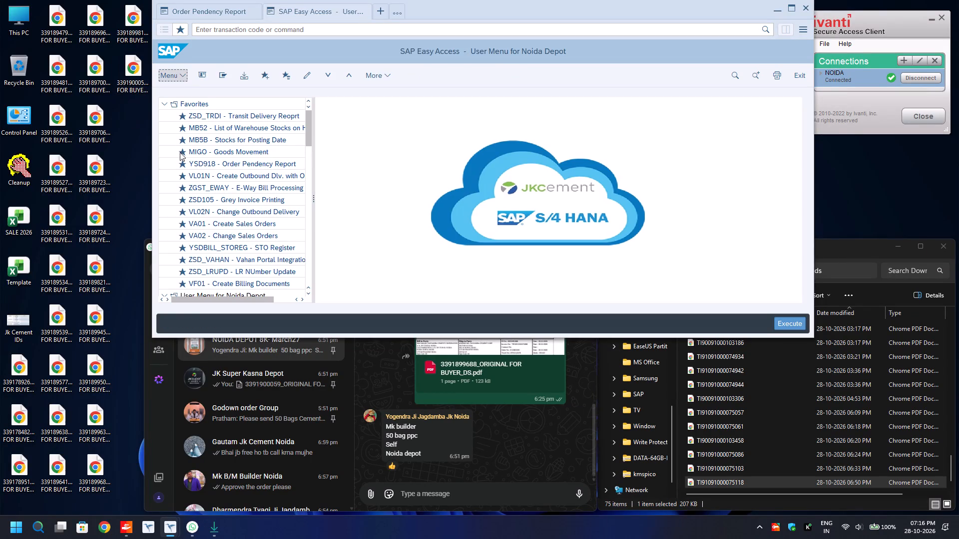
double_click(206, 179)
key("ctrl+v")
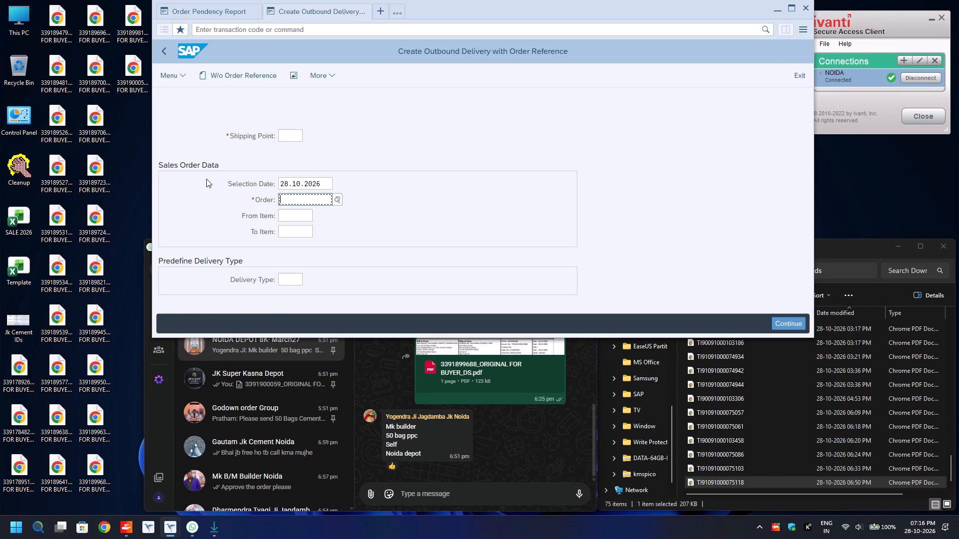
key("Up")
key("Up")
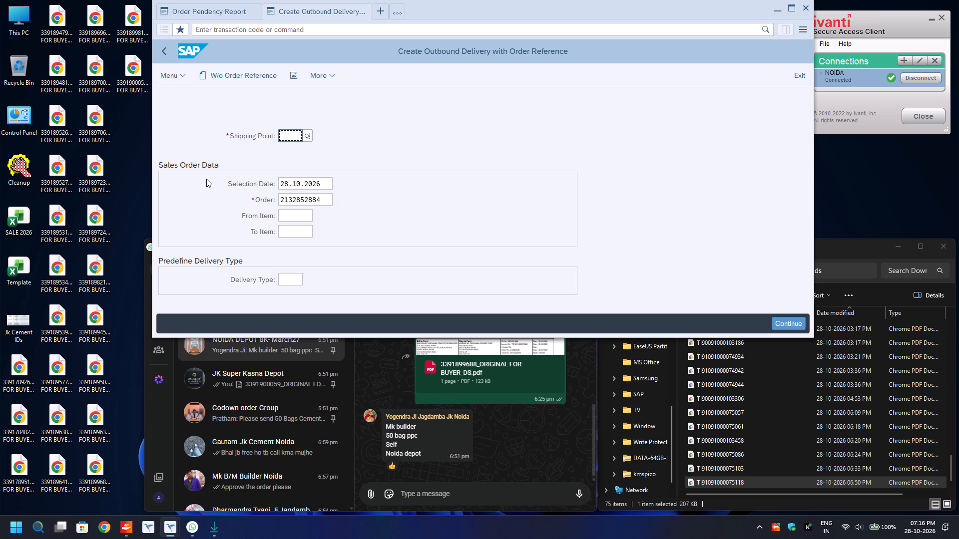
type("1492")
key("Return")
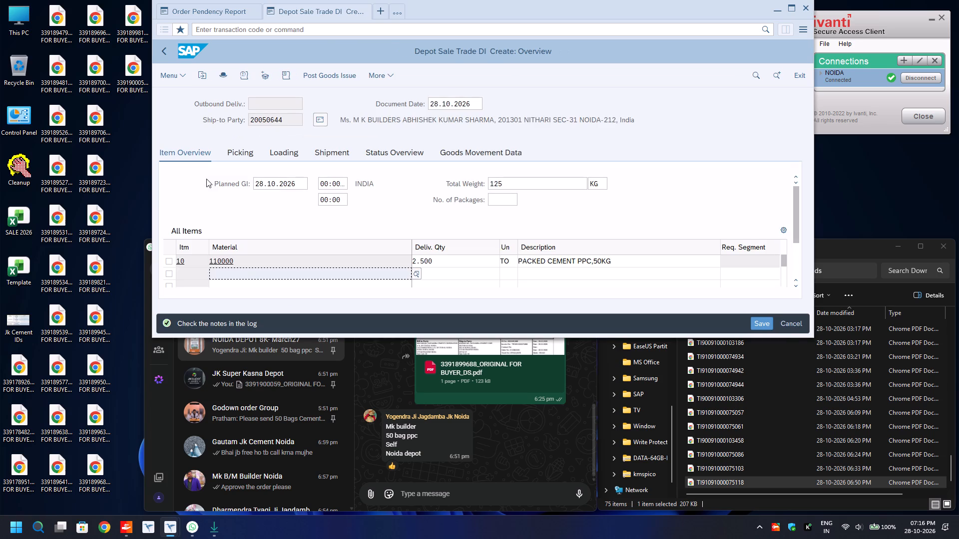
Enter picked quantity 2.500 and batch 1033-1492 for item 10 in the delivery's picking data.
left_click(234, 154)
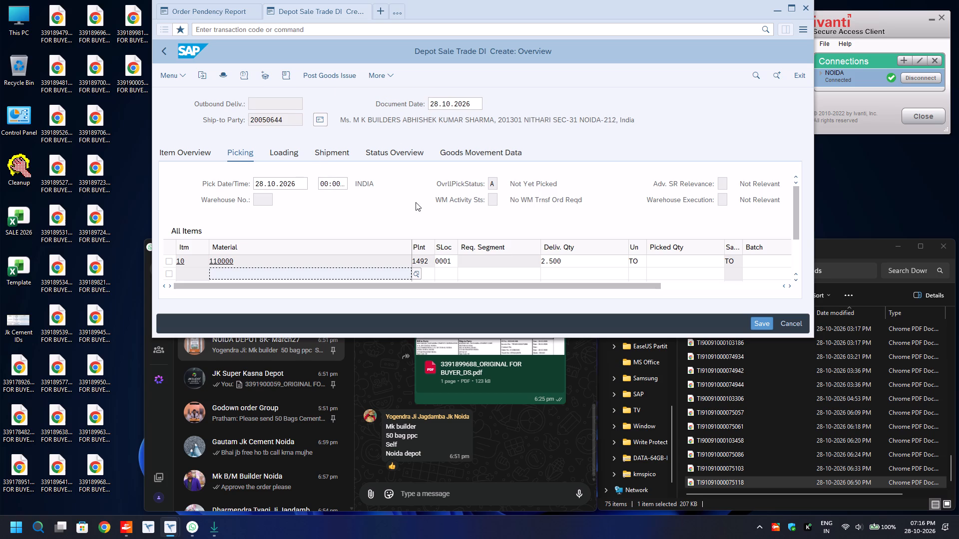
left_click(681, 259)
type("2.500")
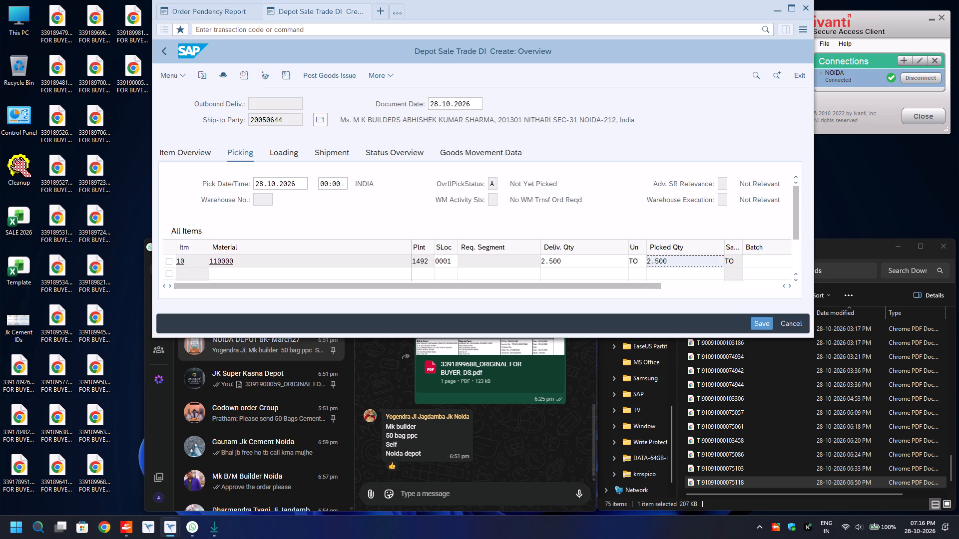
key("Tab")
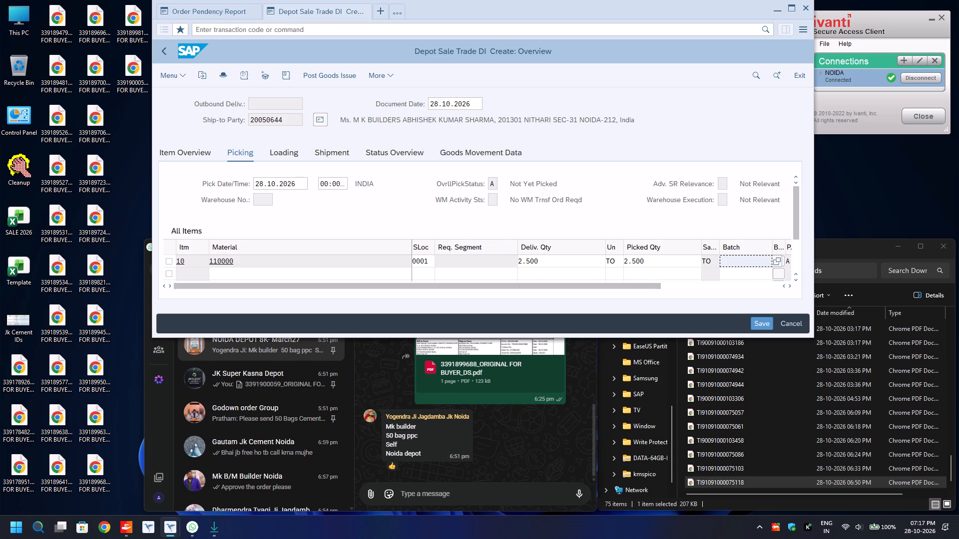
type("1033")
key("Down")
key("Down")
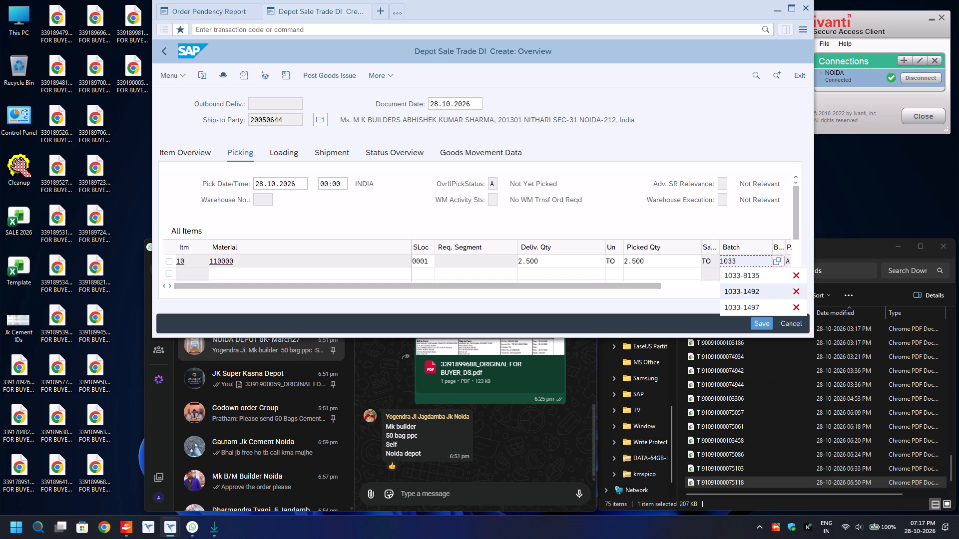
key("Return")
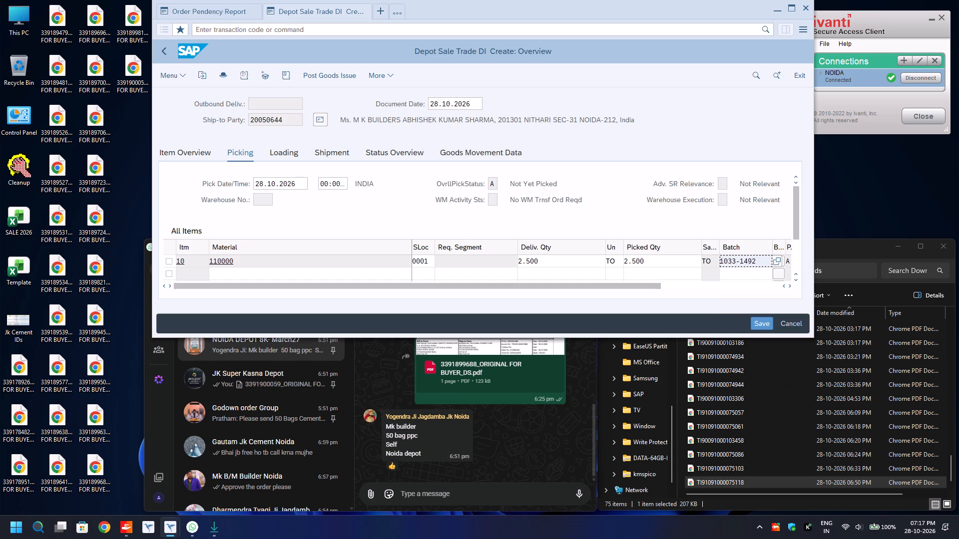
In the delivery header's additional data, set the transport mode to ROAD and fill in the Road Transporter1 factory code.
key("F8")
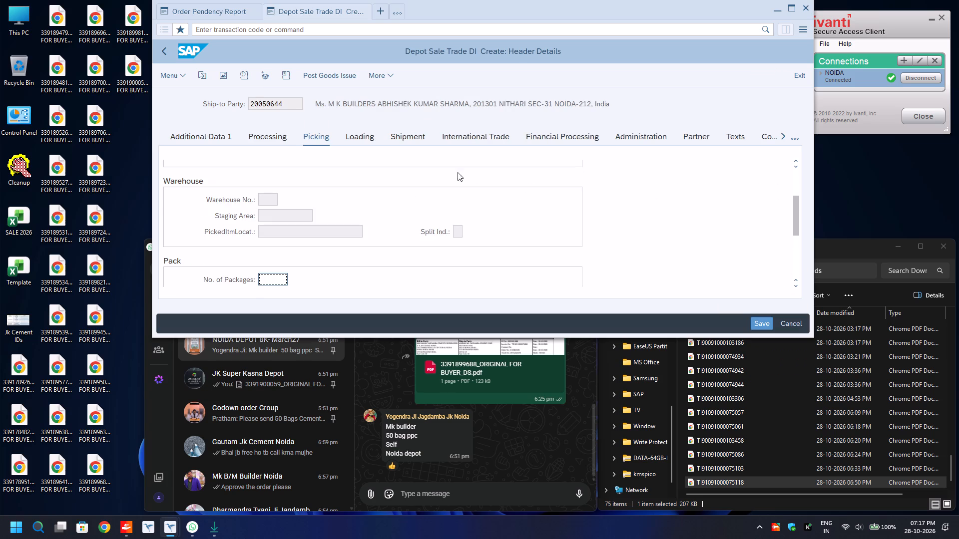
left_click(209, 134)
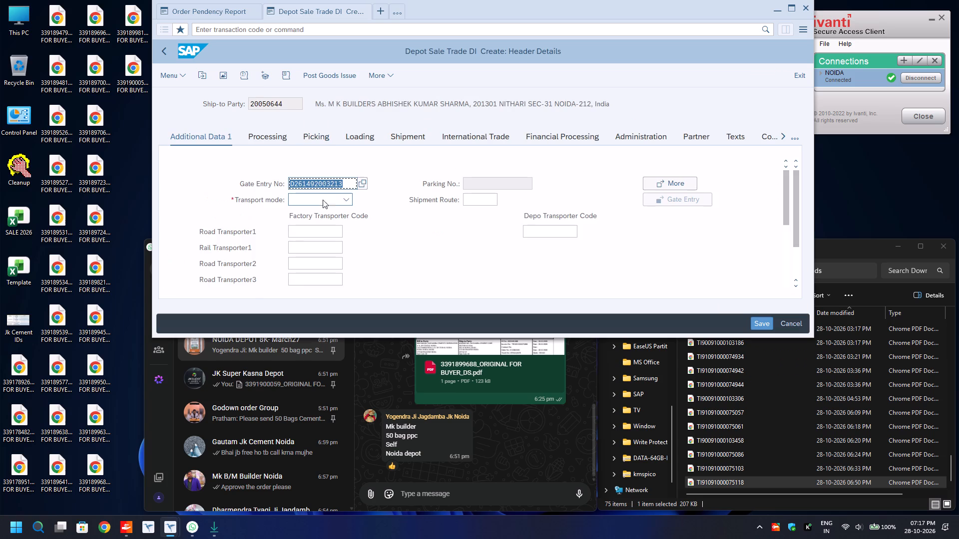
left_click(345, 197)
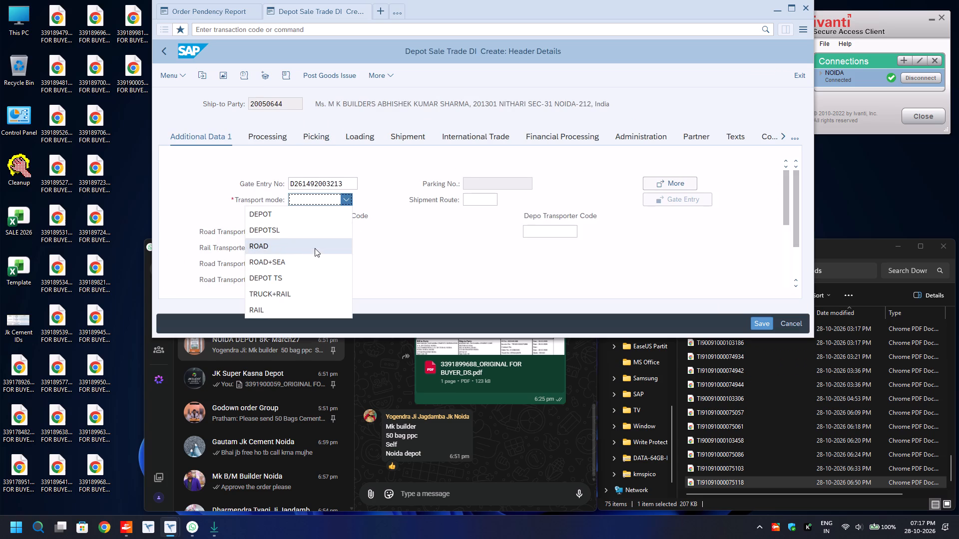
left_click(315, 248)
left_click(309, 234)
key("BackSpace")
key("Down")
key("Return")
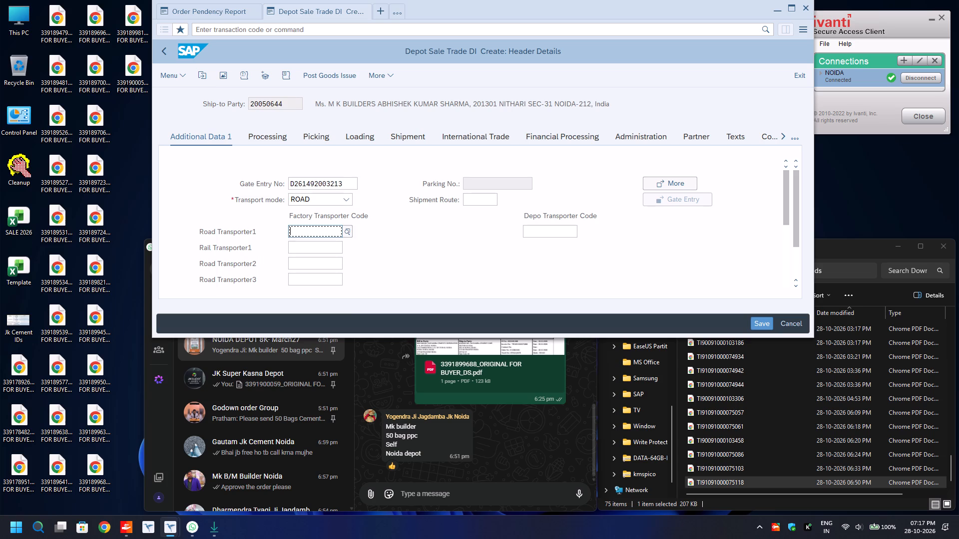
key("Return")
Set the e-way bill transport mode to Road and the distance to 30.
type("ro")
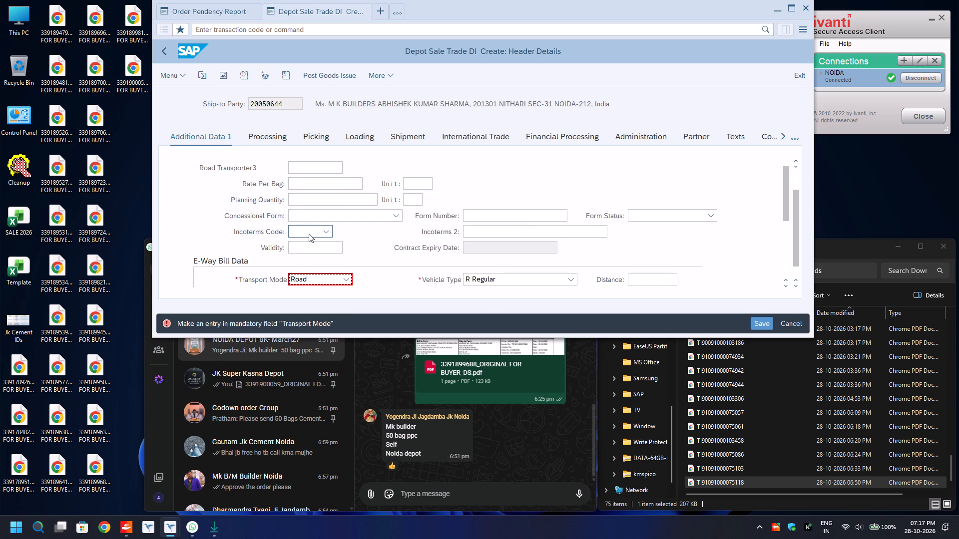
key("Tab")
key("Tab")
key("BackSpace")
key("Down")
key("Return")
Enter SELF as the LR/RR number in the vehicle details.
key("Down")
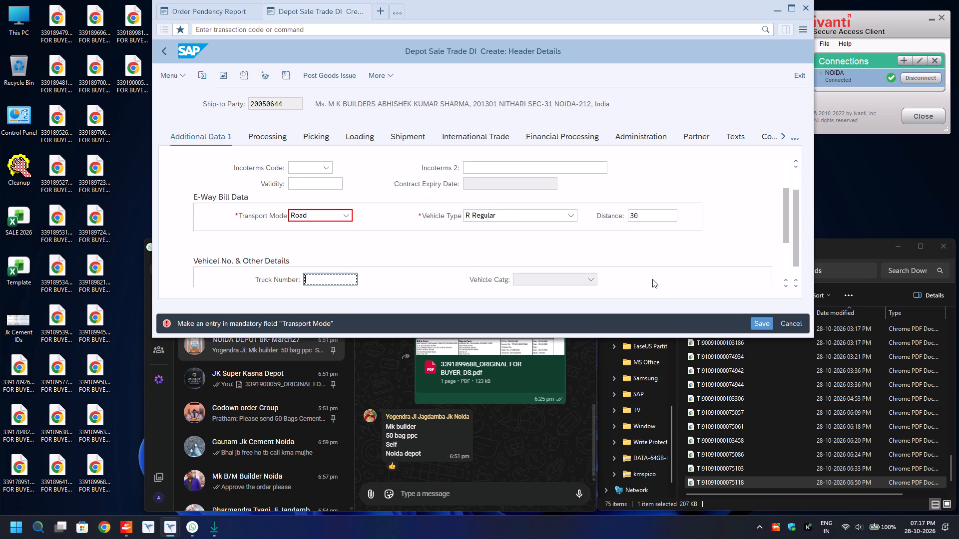
key("Tab")
key("Tab")
key("BackSpace")
key("Down")
key("Return")
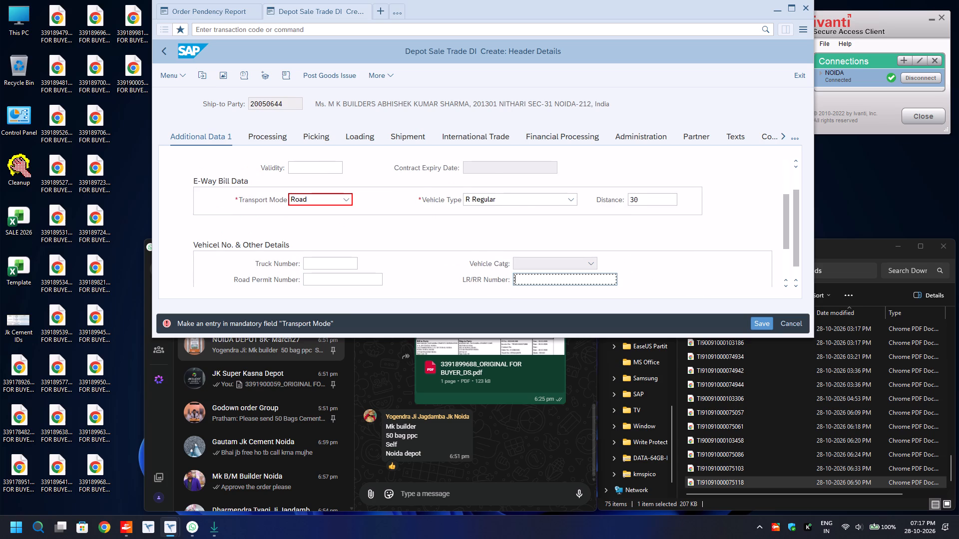
Set the route to ROUTE in the delivery header's shipment data.
left_click(415, 140)
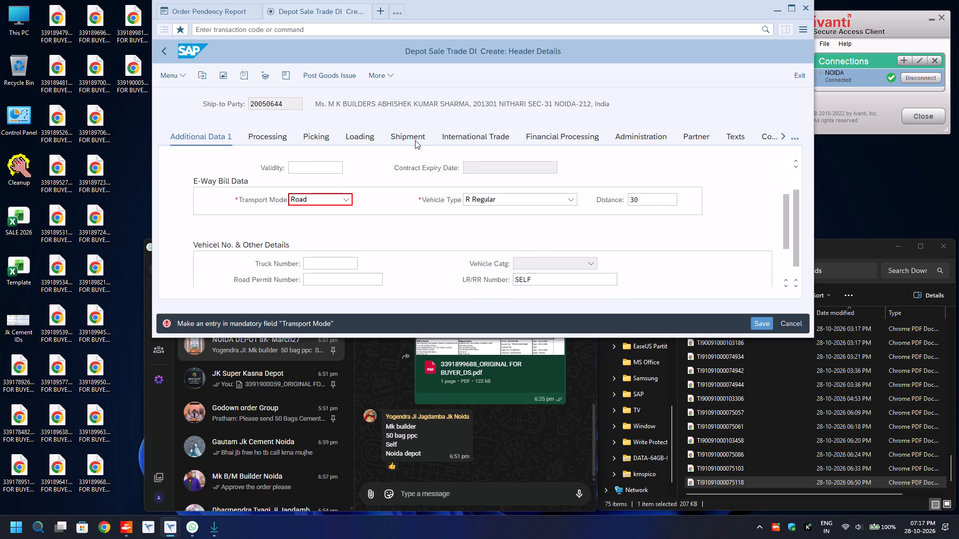
left_click(257, 278)
key("BackSpace")
key("Down")
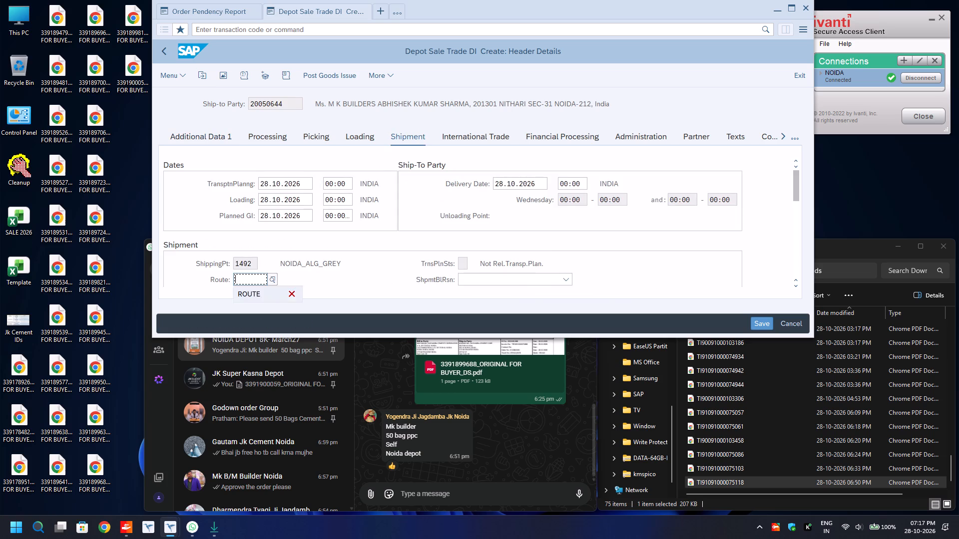
key("Return")
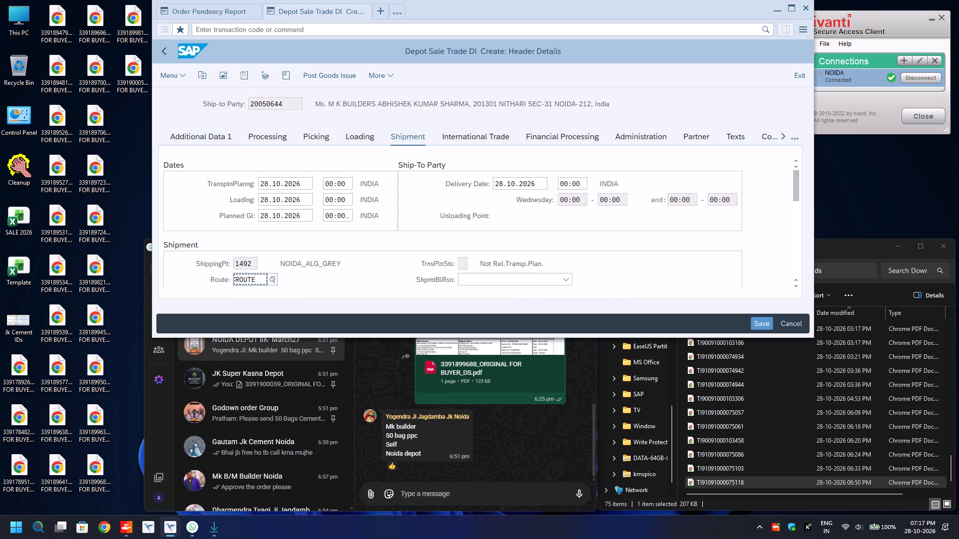
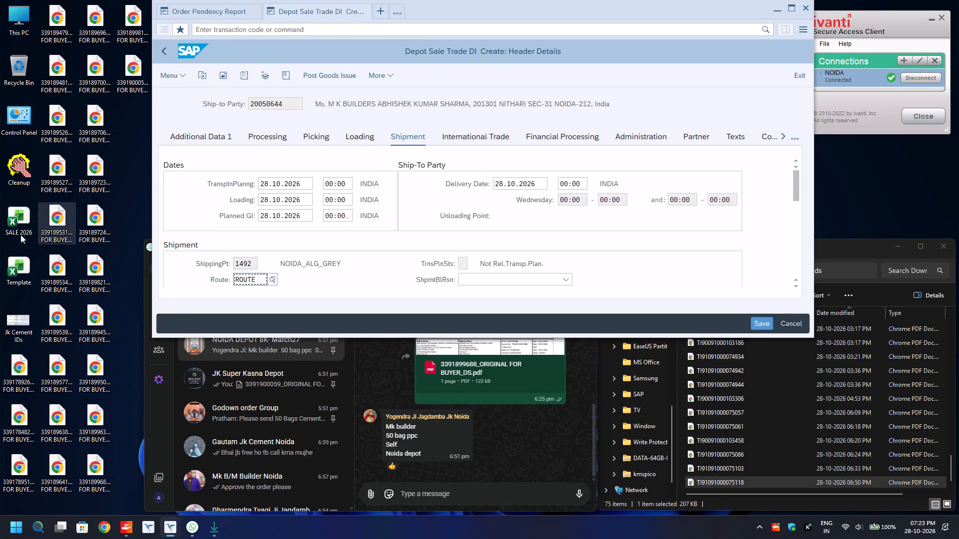
Open the SALE 2026 workbook and filter the customer description column of SEP 2026 to M K BUILDERS only.
double_click(19, 218)
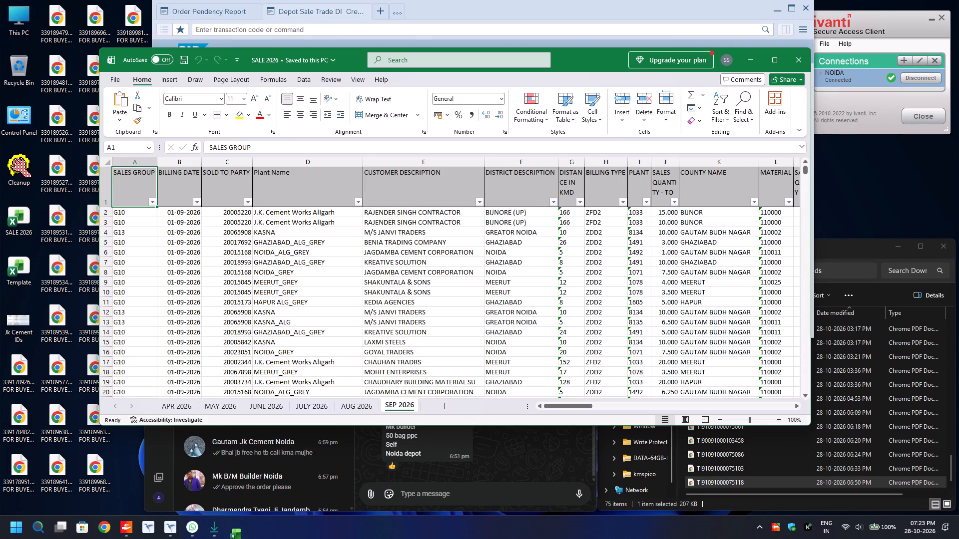
left_click(479, 202)
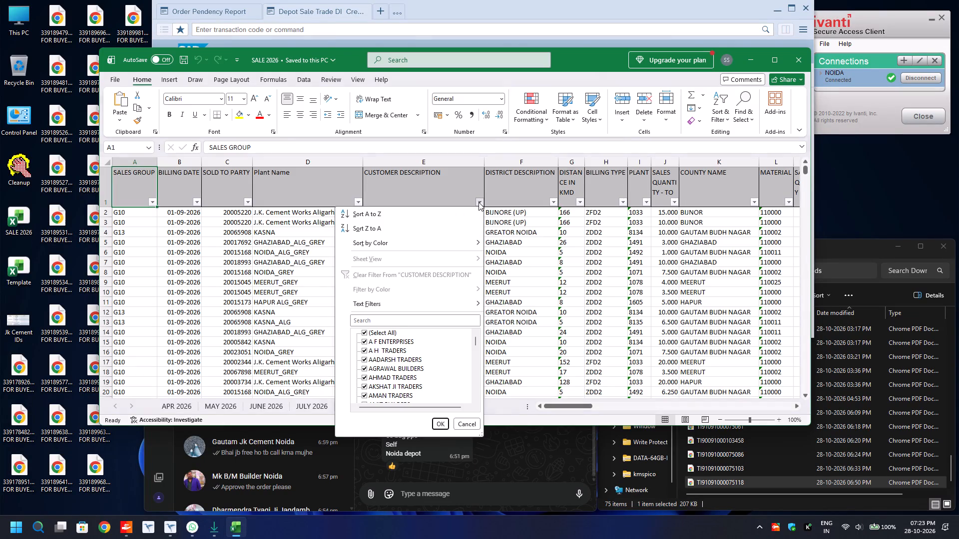
left_click(396, 317)
type("m k")
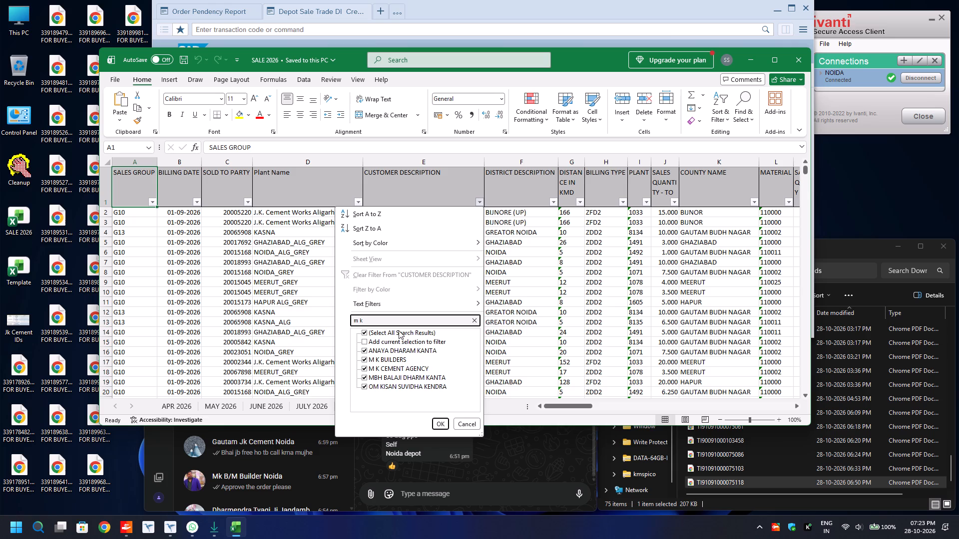
left_click(400, 331)
left_click(383, 360)
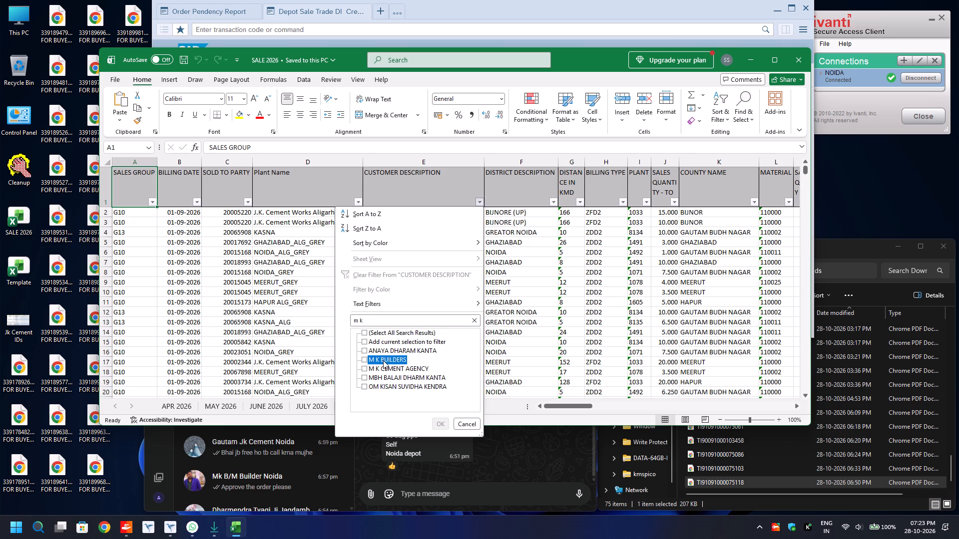
left_click(440, 424)
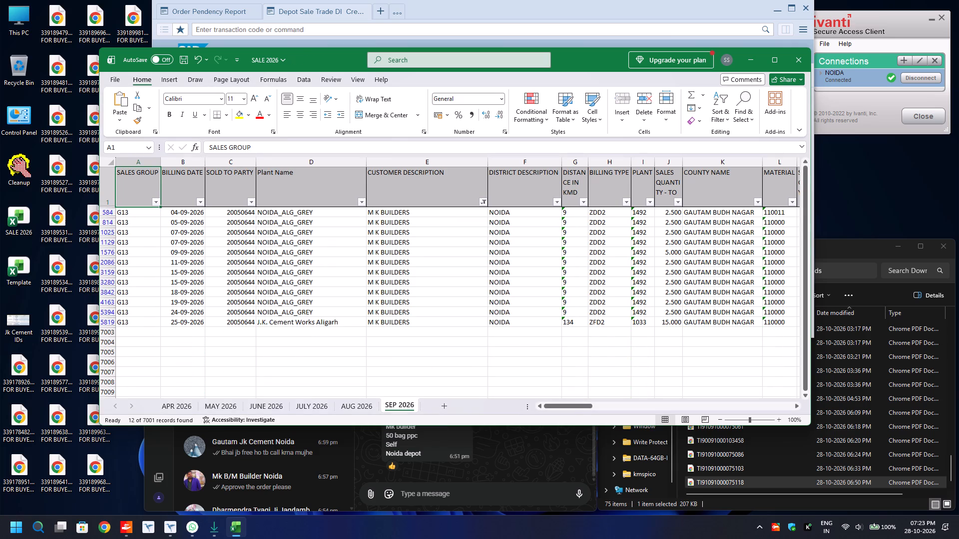
left_click(502, 318)
key("Right")
key("Right")
key("Right")
key("Right")
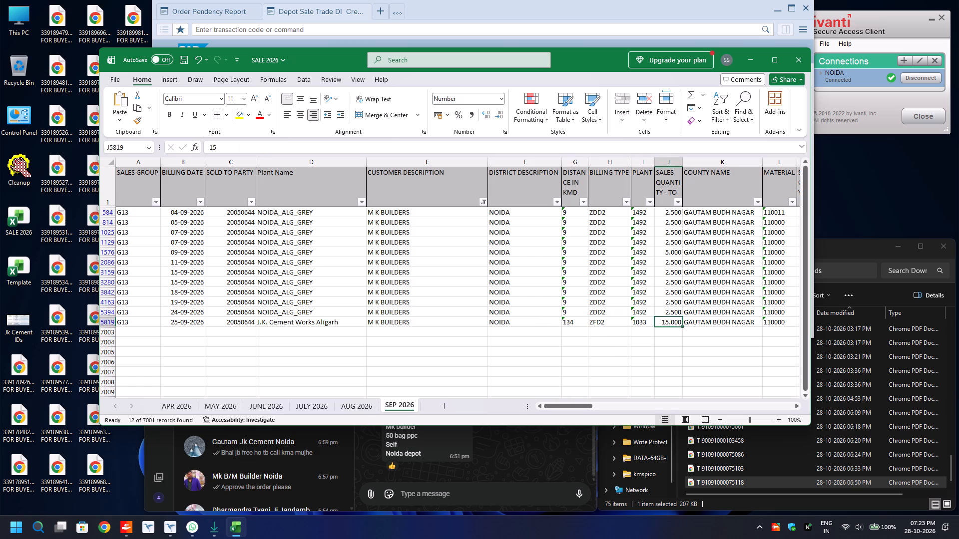
key("Right")
key("Right")
key("Right")
key("Right")
key("Right")
key("Right")
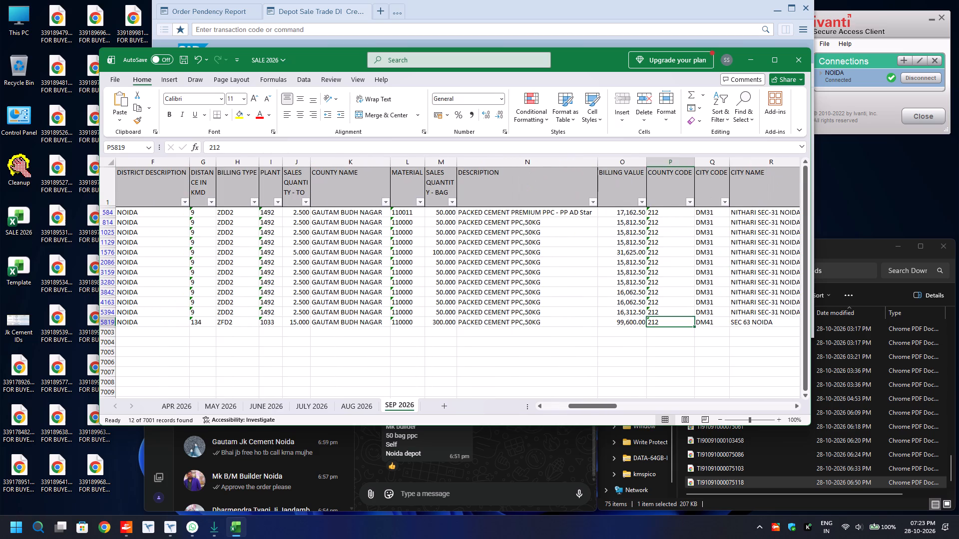
key("Right")
key("Right")
key("Right")
key("Right")
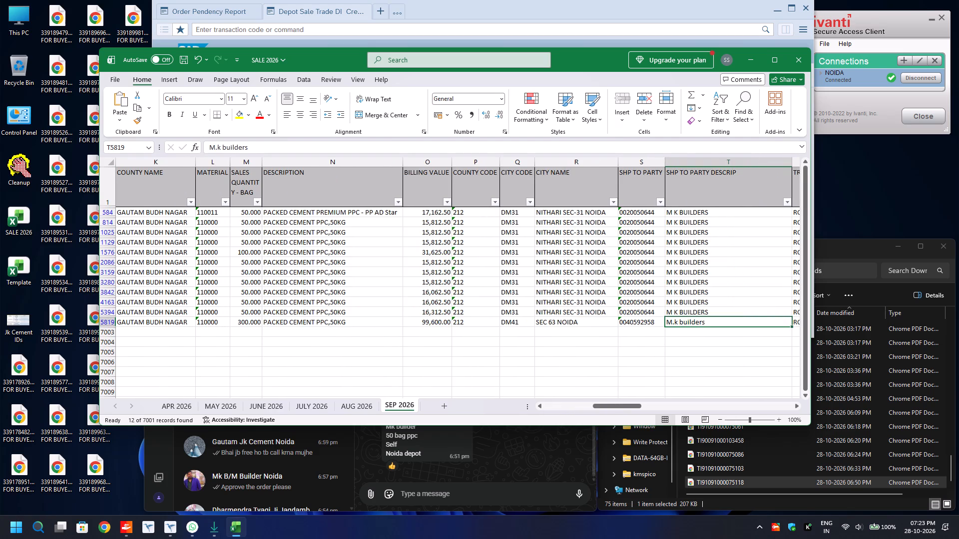
key("Right")
key("Right")
key("Right")
key("Right")
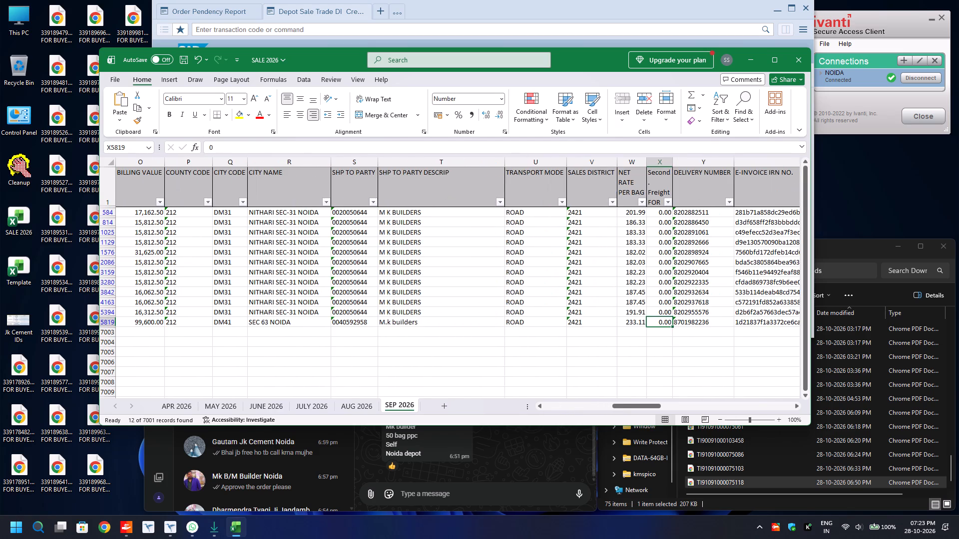
key("Right")
key("Right")
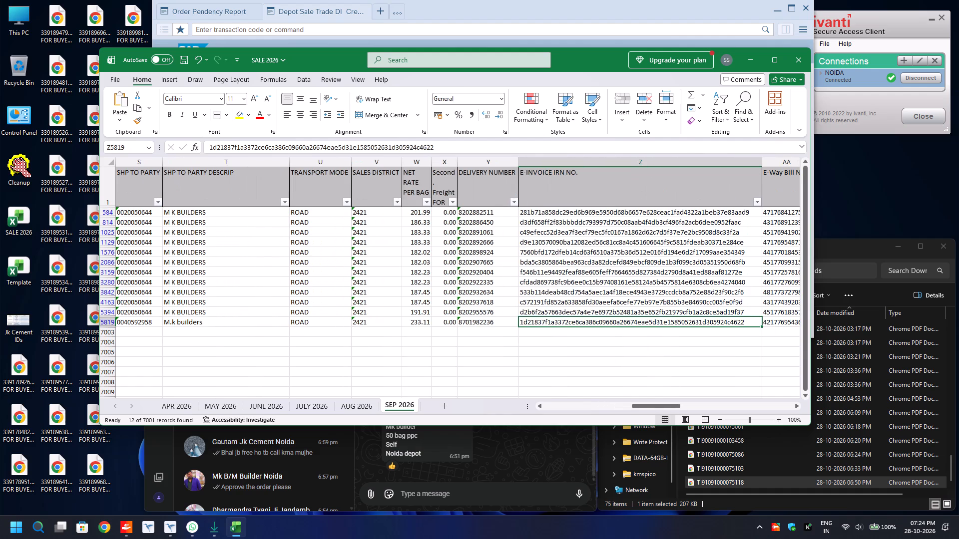
key("Right")
key("Right")
key("Right")
key("Right")
key("Right")
key("Right")
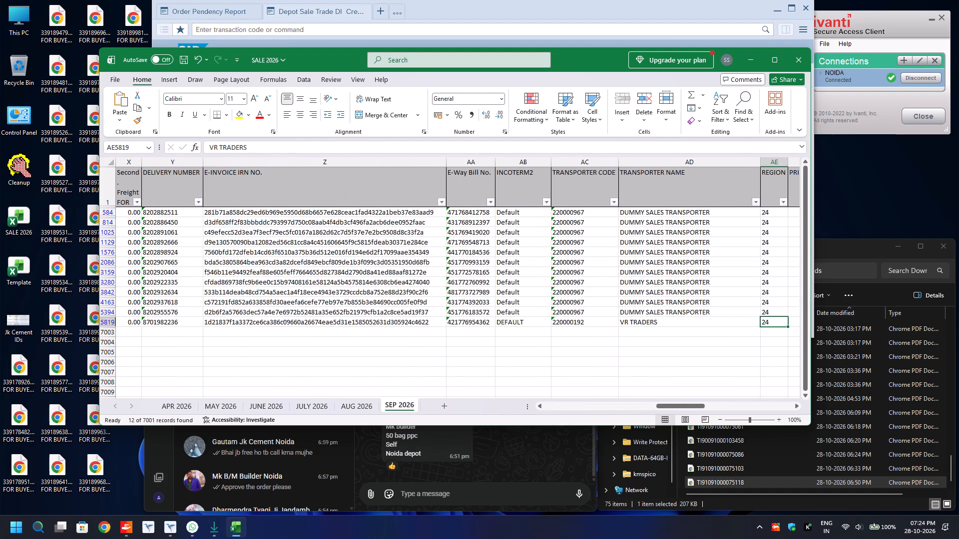
key("Right")
key("Right")
key("Right")
key("Right")
key("Right")
key("Right")
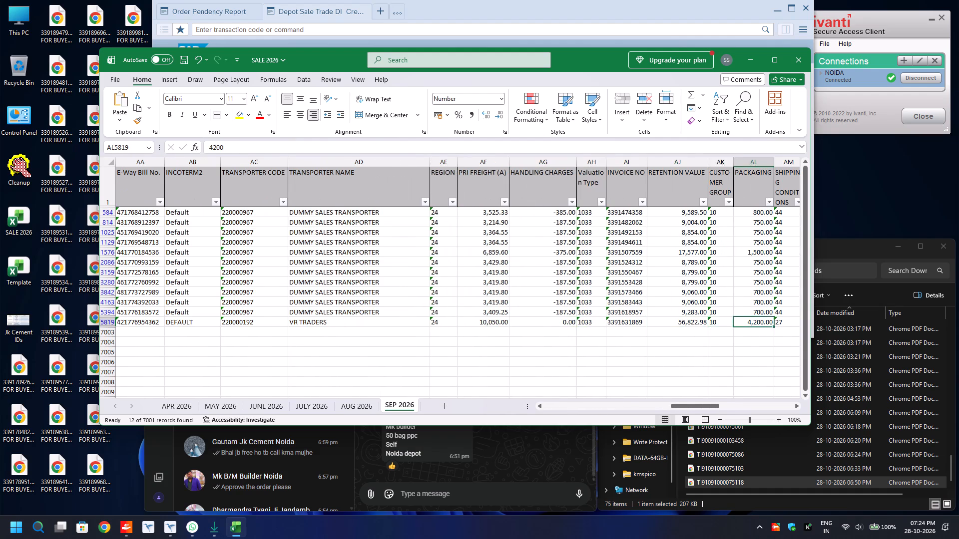
key("Right")
key("Right")
key("Right")
key("Right")
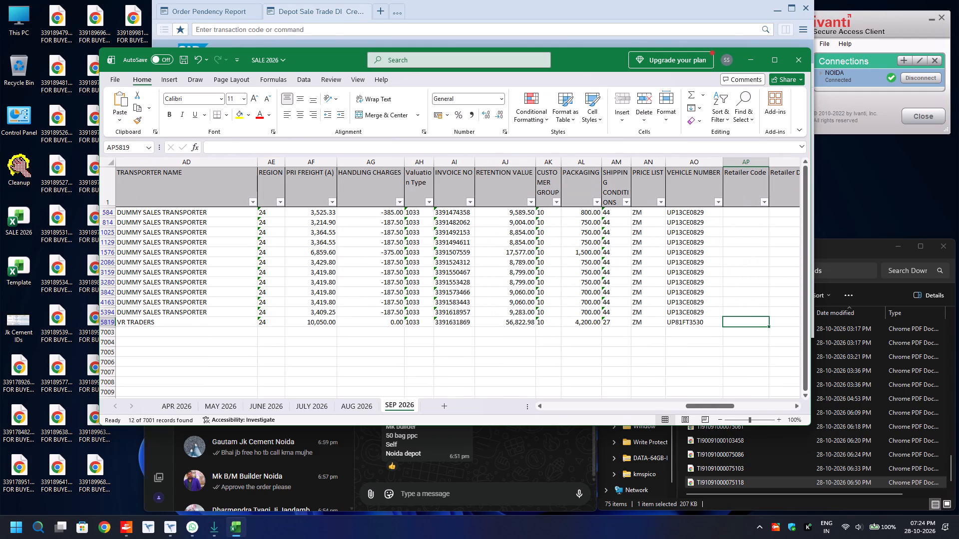
left_click(688, 293)
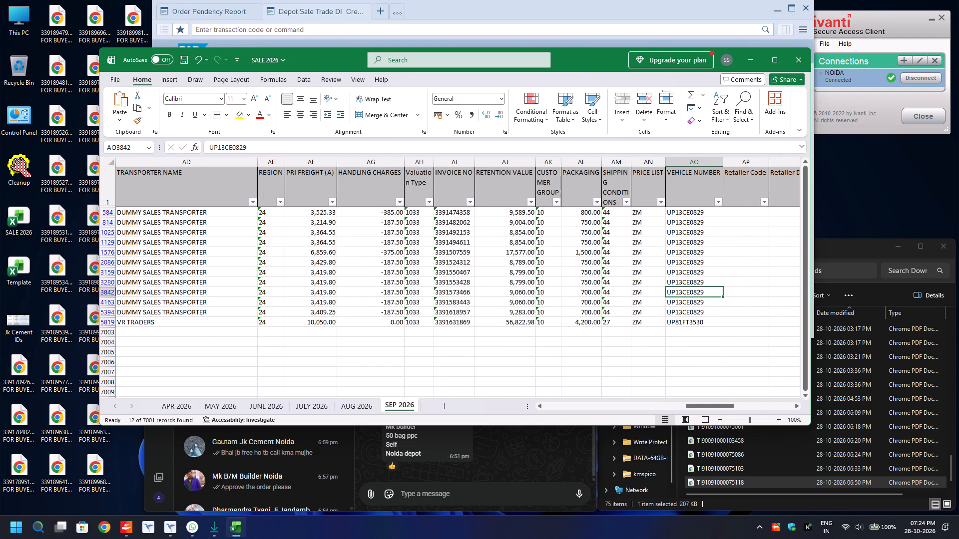
key("ctrl+c")
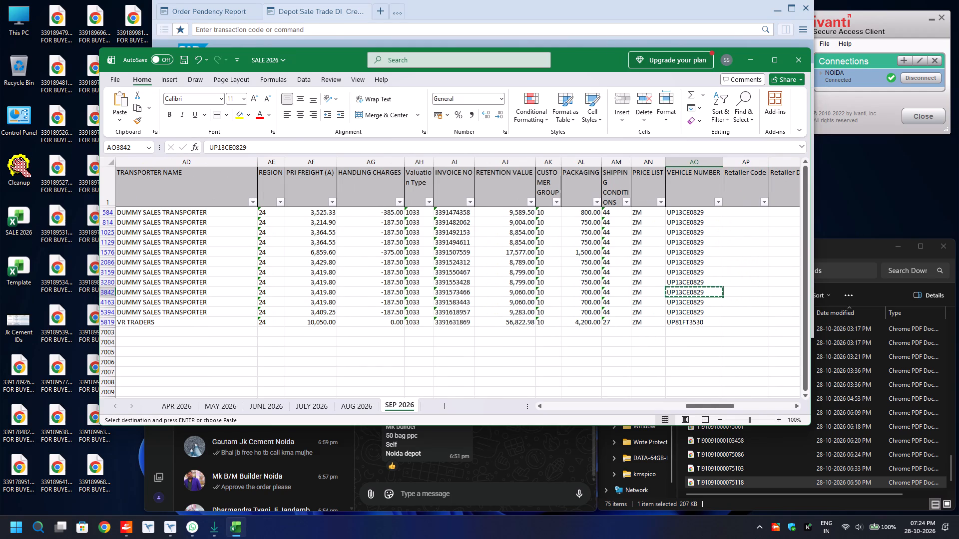
left_click(580, 9)
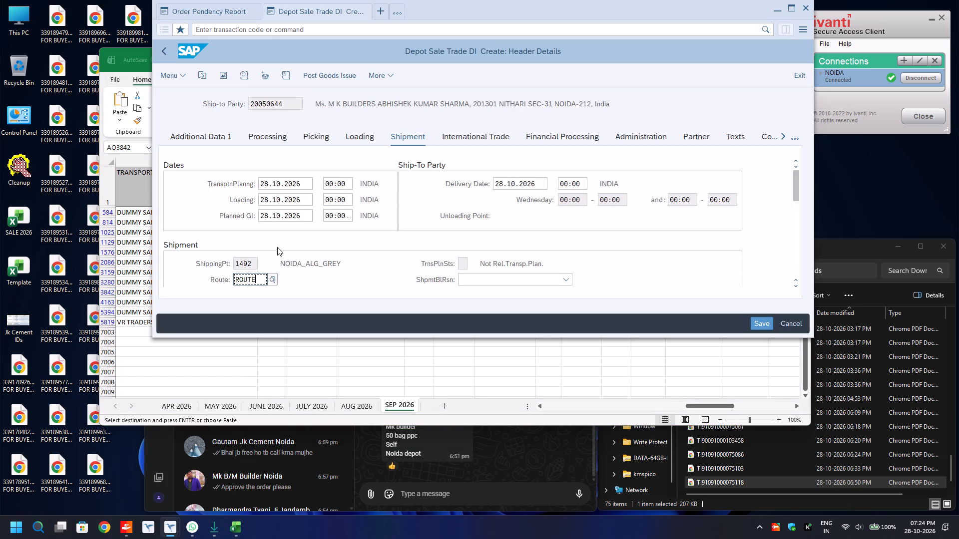
left_click(208, 136)
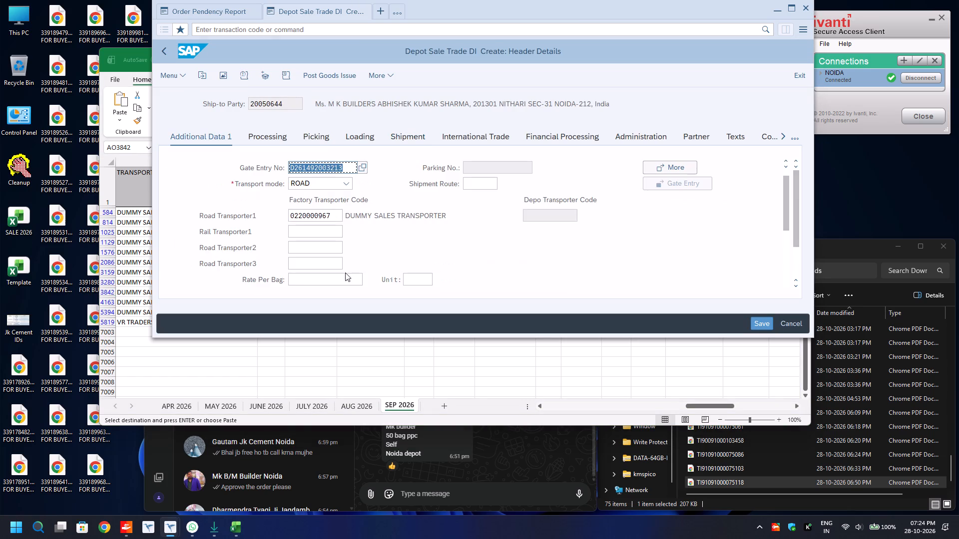
scroll(318, 255, "down", 1)
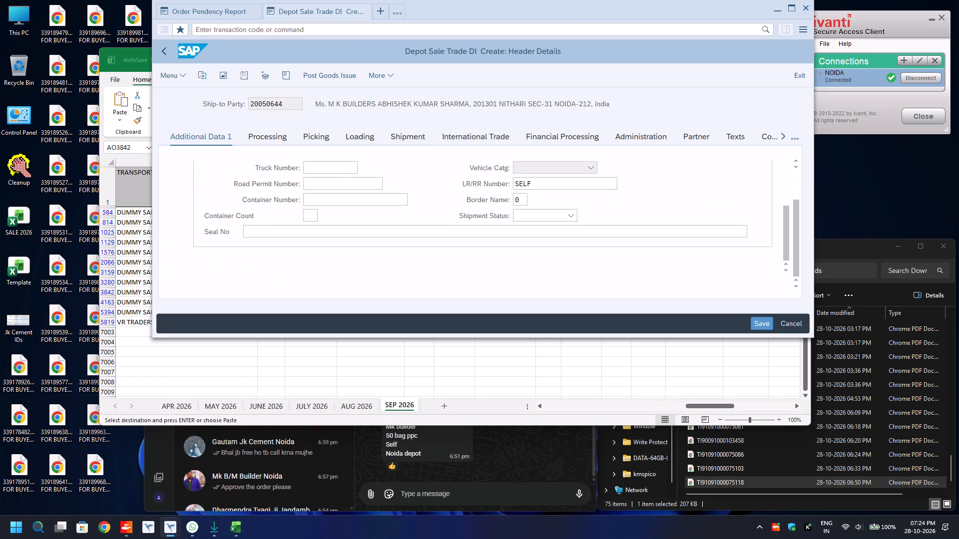
left_click(324, 166)
key("ctrl+v")
Post goods issue for the M K BUILDERS delivery.
scroll(421, 201, "up", 2)
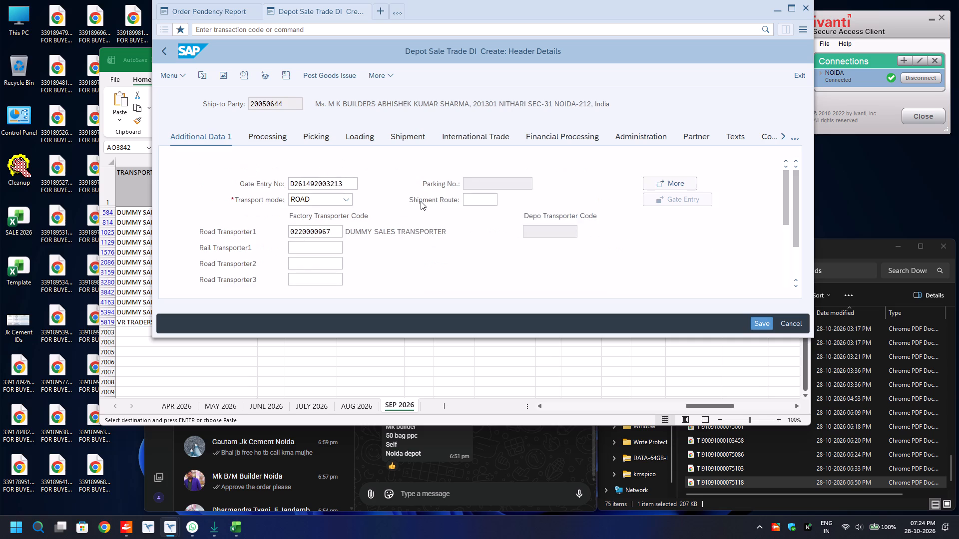
left_click_drag(340, 72, 330, 75)
Switch to Excel and close the SALE 2026 workbook without saving the changes.
left_click(357, 370)
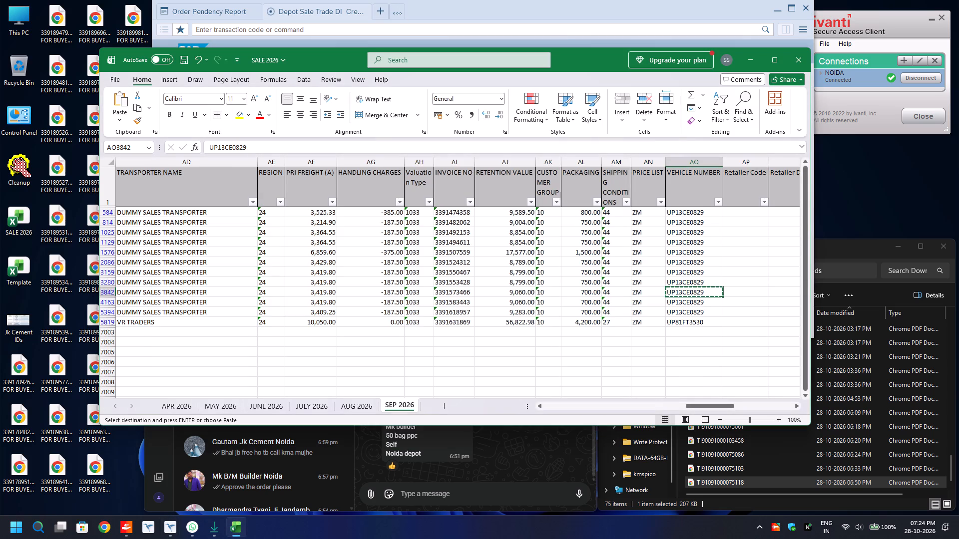
key("Escape")
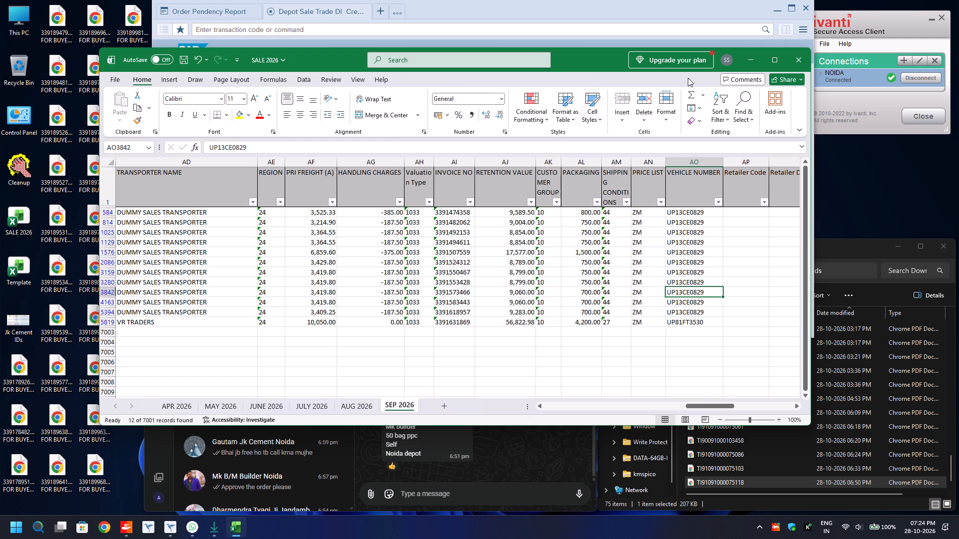
left_click(802, 61)
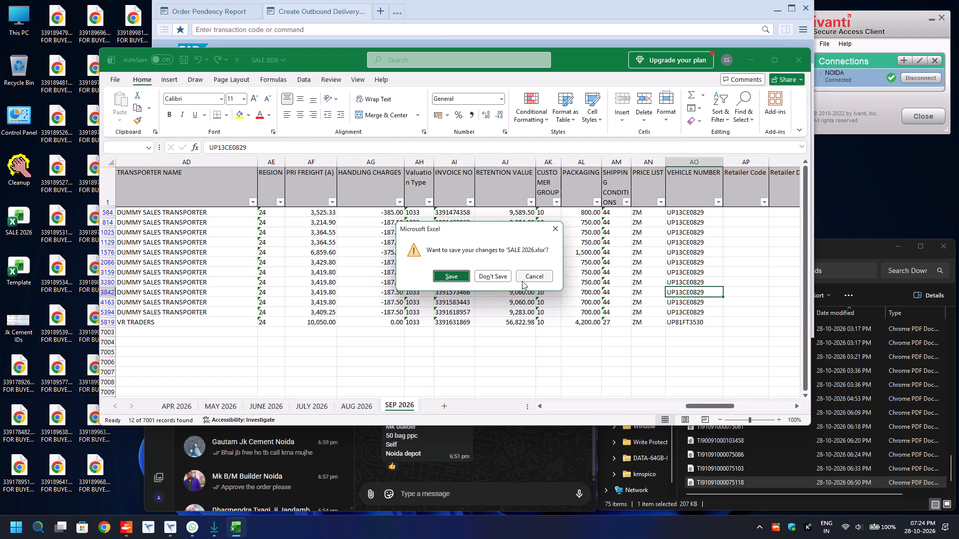
left_click(499, 275)
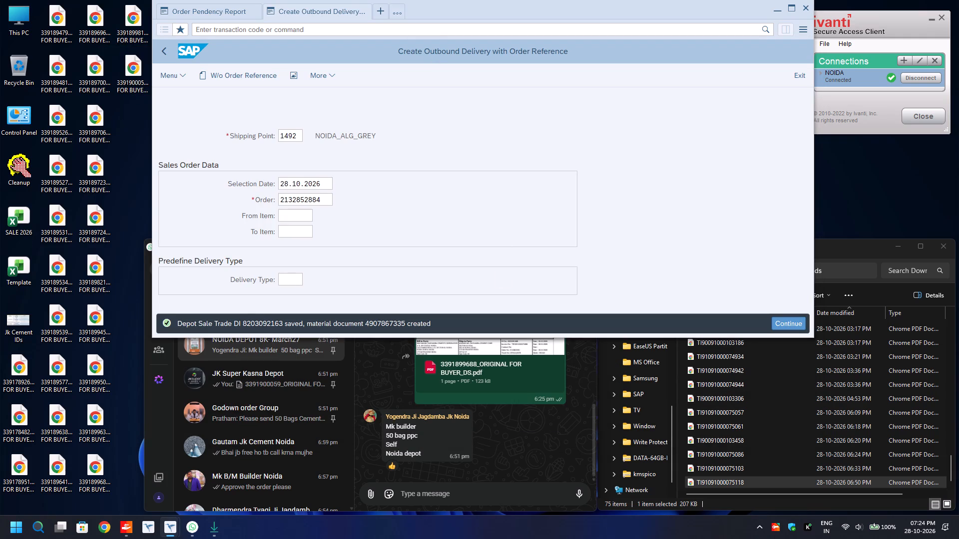
Open the ZGST_EWAY E-Way Bill Processing transaction in a new SAP session.
left_click(380, 10)
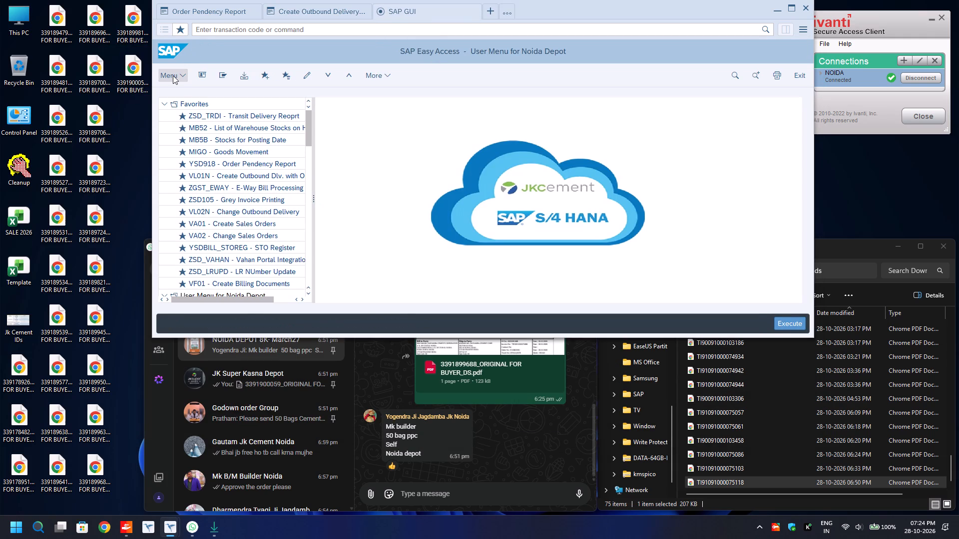
double_click(234, 186)
Select e-Invoice with process Sales and Distribution, sales organization 1000 and plant 1492, and fill in the billing date.
left_click(324, 135)
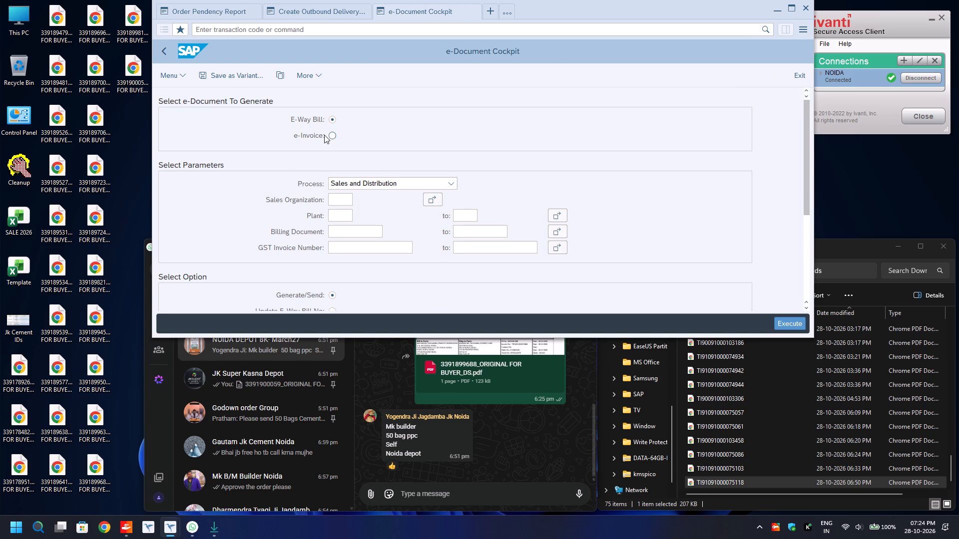
left_click(343, 183)
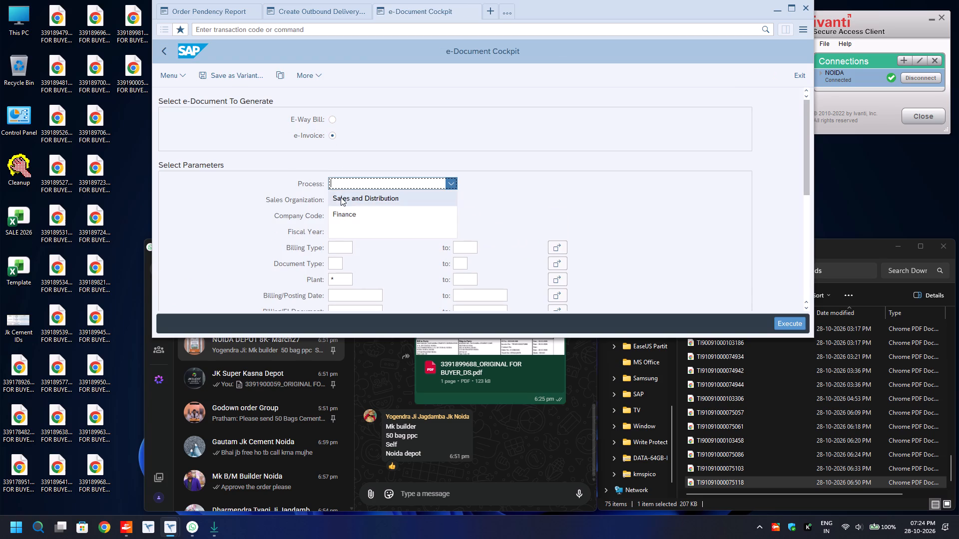
left_click(341, 197)
left_click(341, 197)
key("BackSpace")
key("Down")
key("Return")
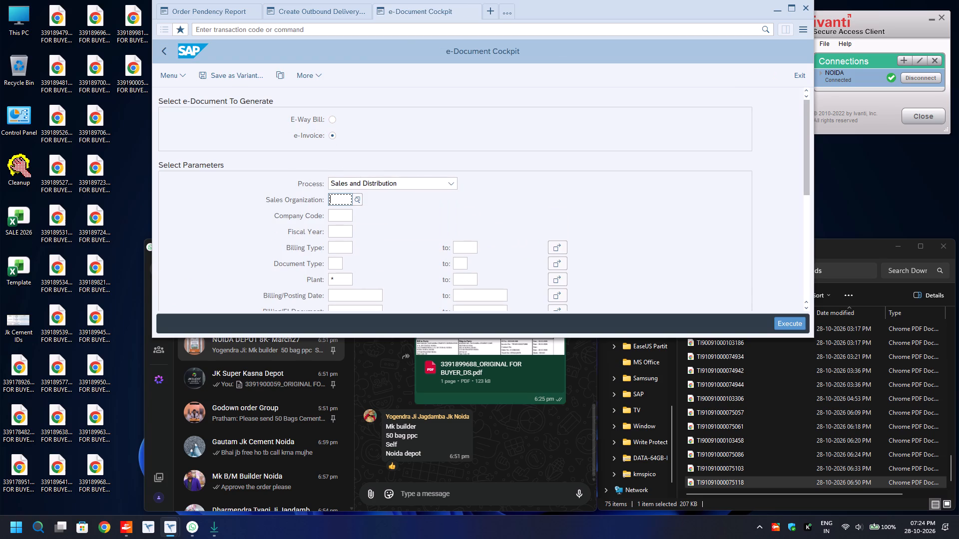
left_click(336, 278)
key("BackSpace")
type("1492")
key("Return")
key("Down")
key("BackSpace")
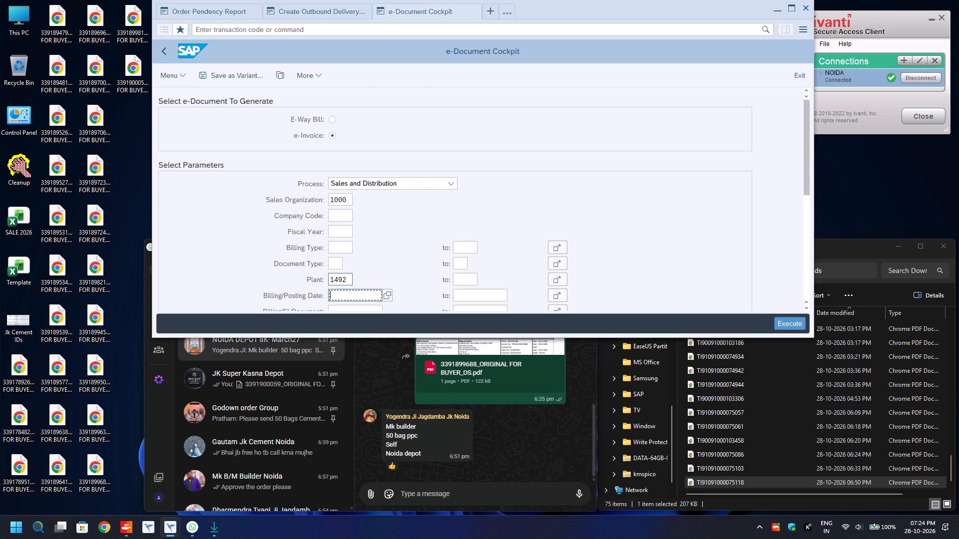
key("Down")
key("Return")
Run the e-Invoice status report with the e-Invoice with E-Way Bill option.
scroll(336, 278, "down", 9)
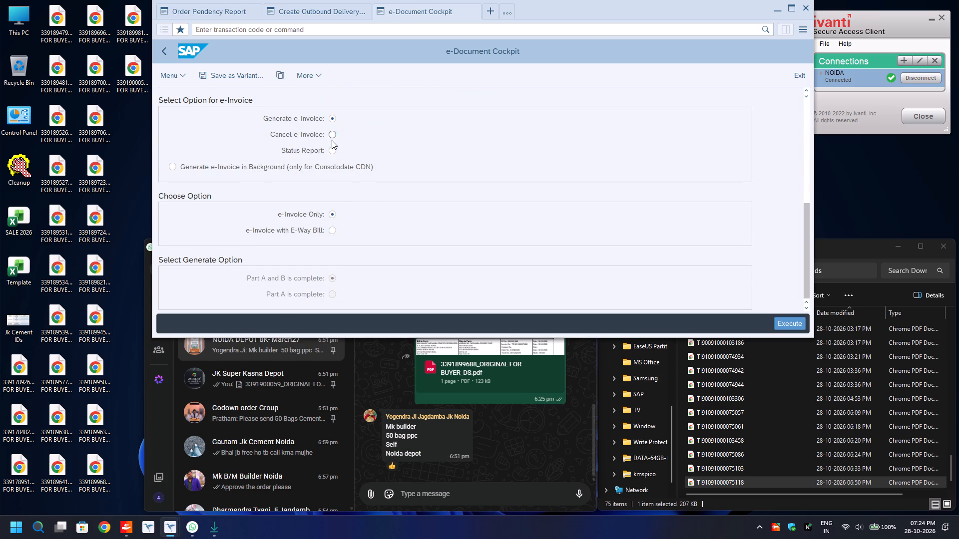
left_click(331, 152)
left_click(333, 230)
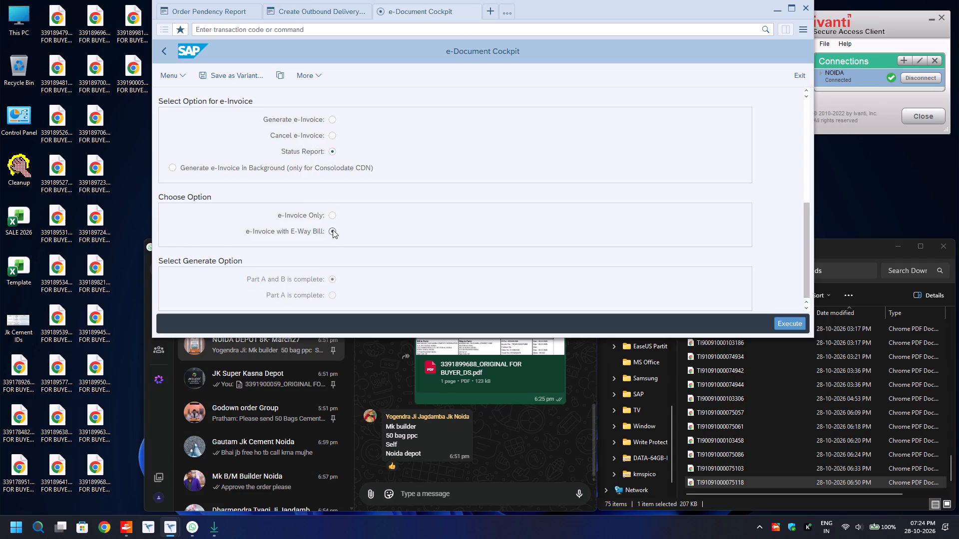
key("F8")
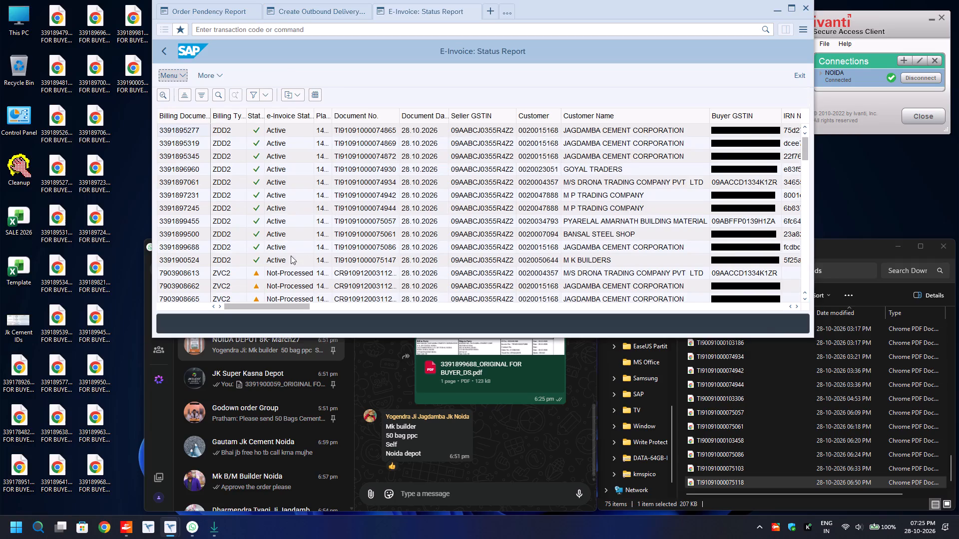
left_click(277, 261)
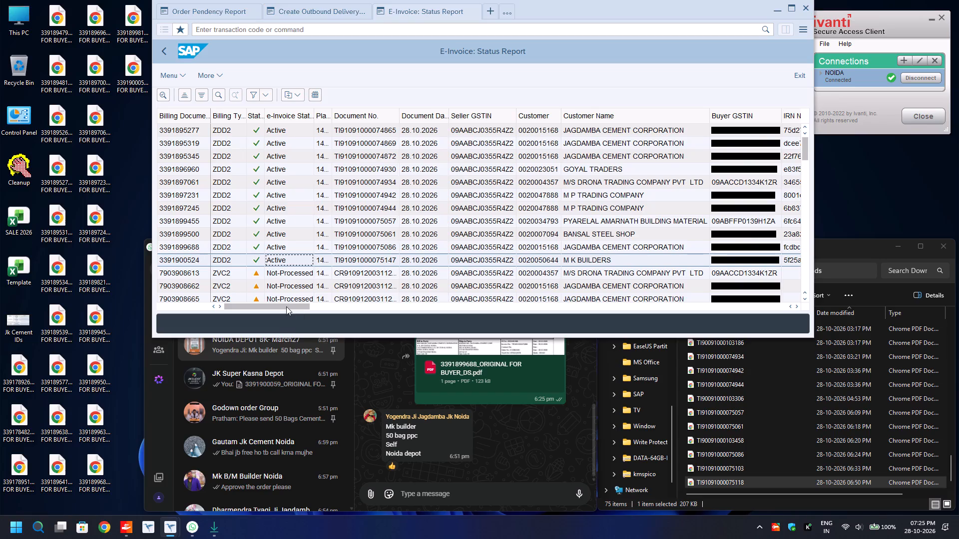
left_click_drag(286, 306, 947, 272)
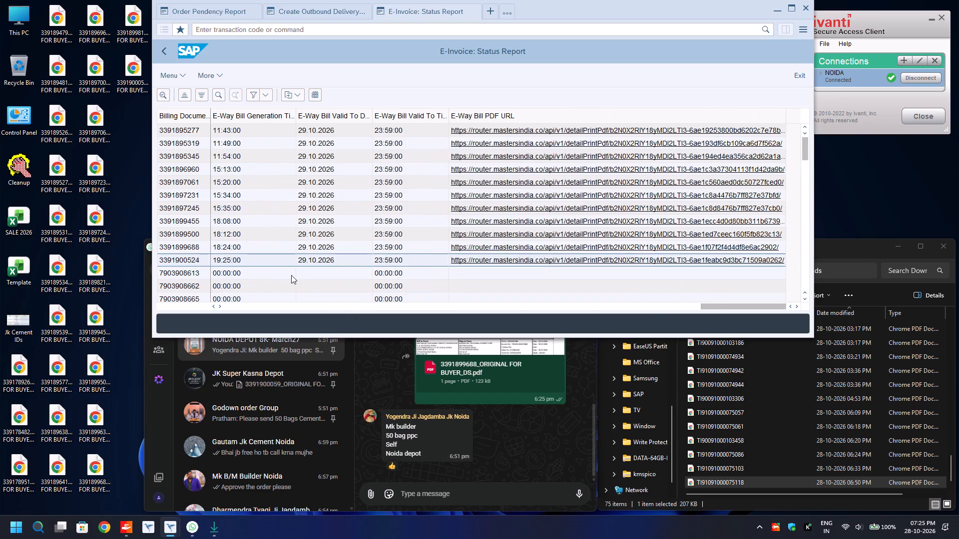
left_click(192, 258)
key("ctrl+y")
key("ctrl+c")
Open the ZSD105 Grey Invoice Printing transaction in a new SAP session.
key("ctrl+n")
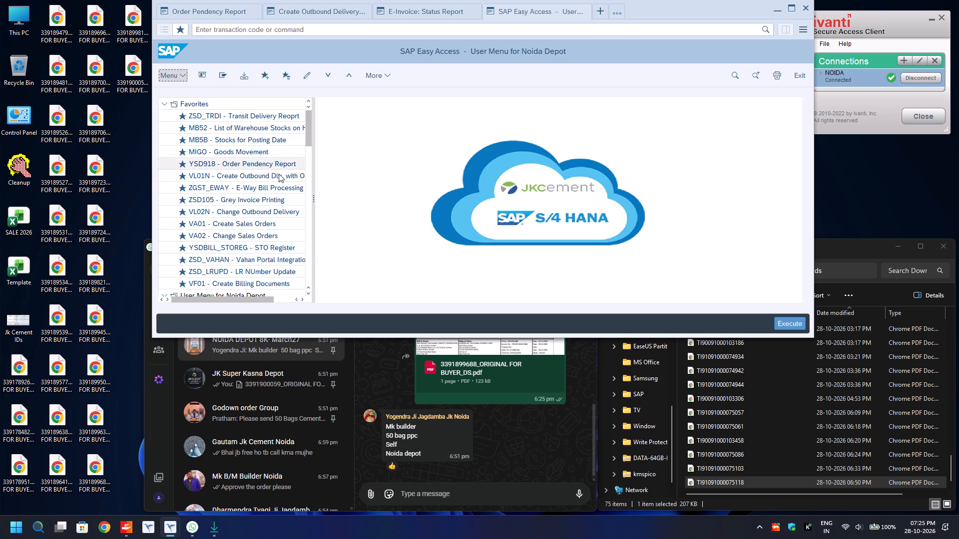
left_click(260, 202)
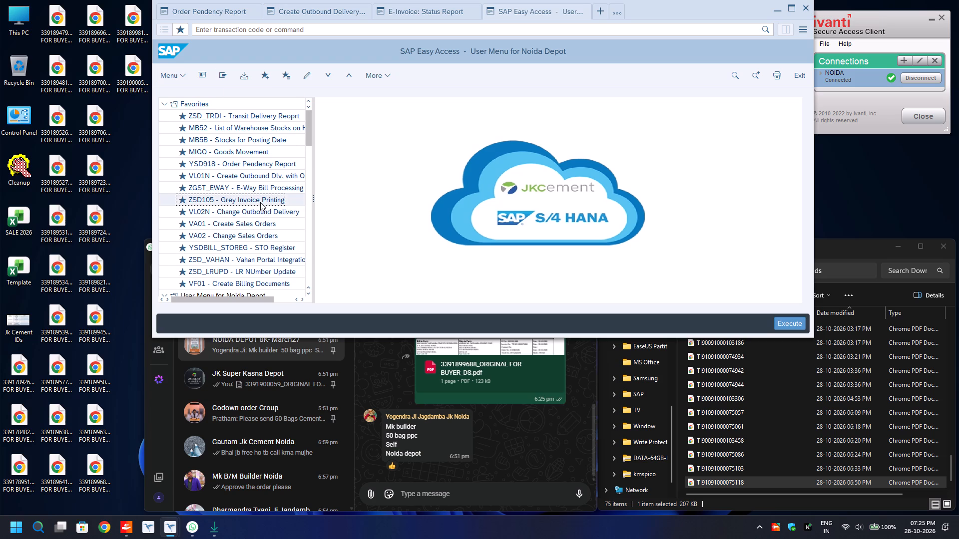
key("Return")
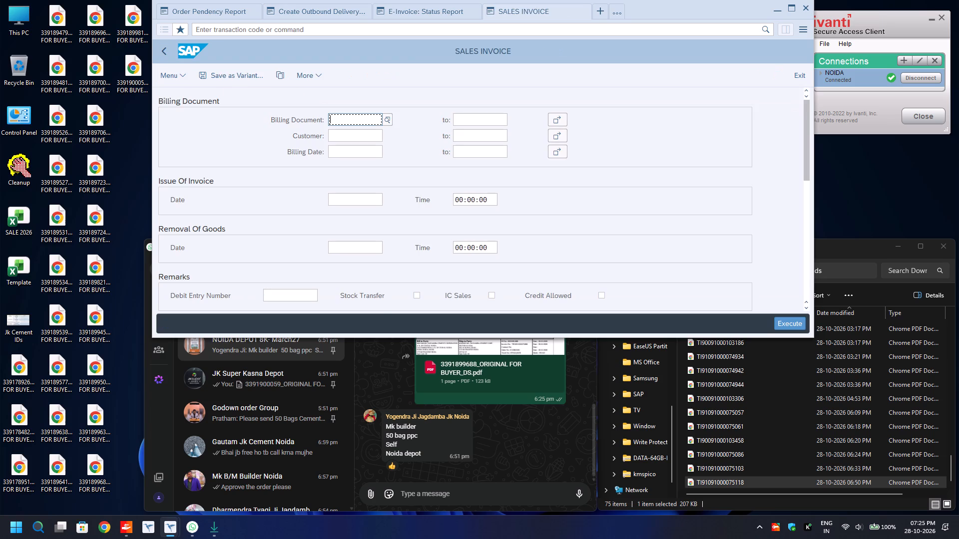
Run the sales invoice for the copied billing document with A4 Page Print, Digitally Signed, Add New Signature and the Download option.
key("ctrl+v")
scroll(260, 202, "down", 8)
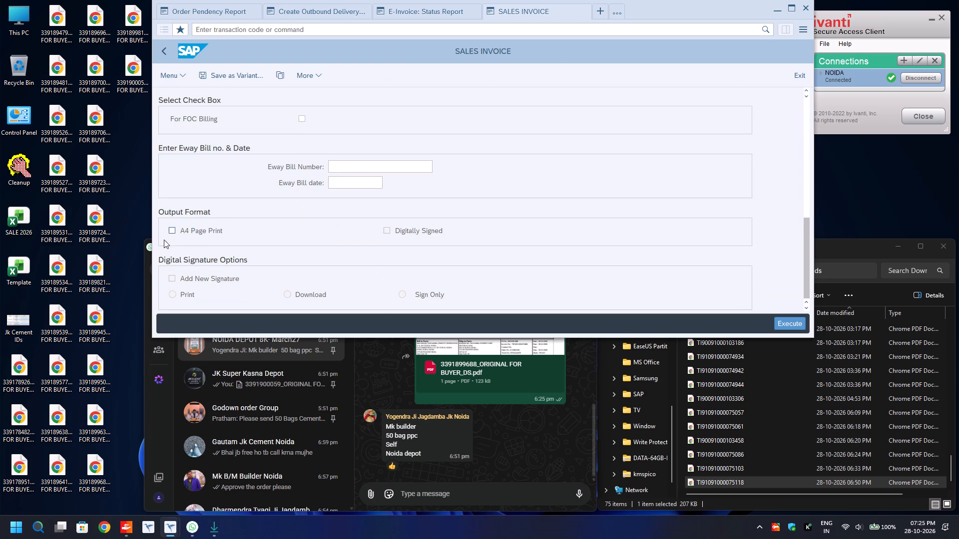
left_click(173, 229)
key("Tab")
key("space")
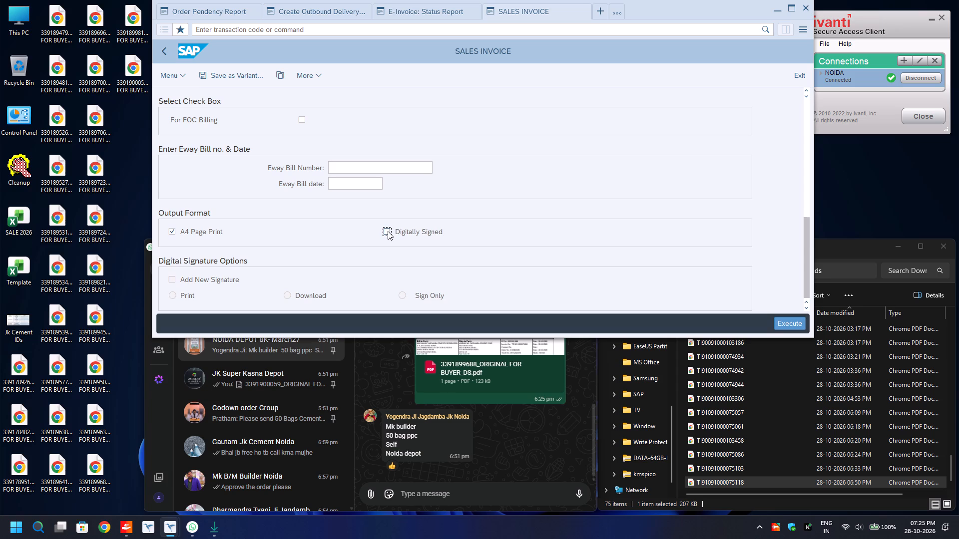
key("Tab")
key("space")
key("Tab")
key("Right")
key("F8")
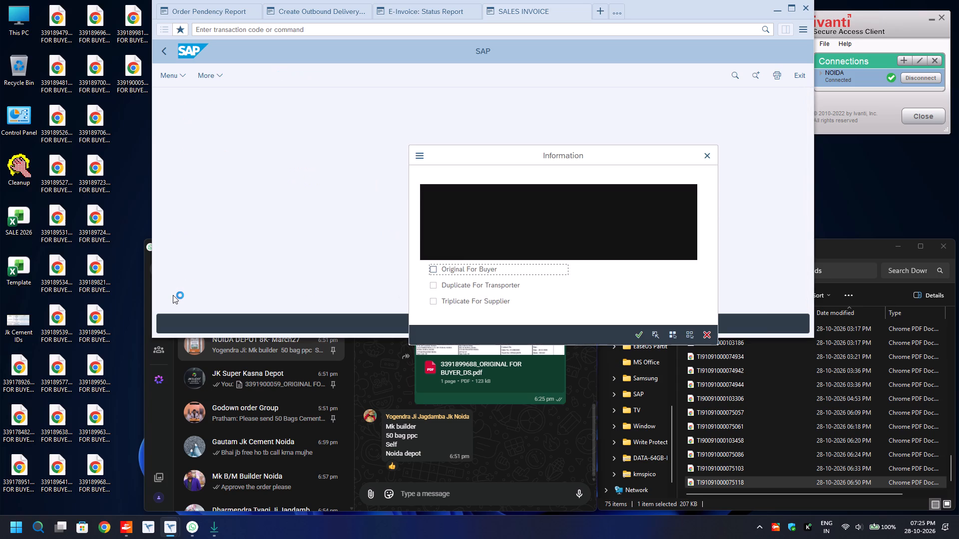
Choose the Original For Buyer copy for the signed invoice and confirm.
key("space")
key("Return")
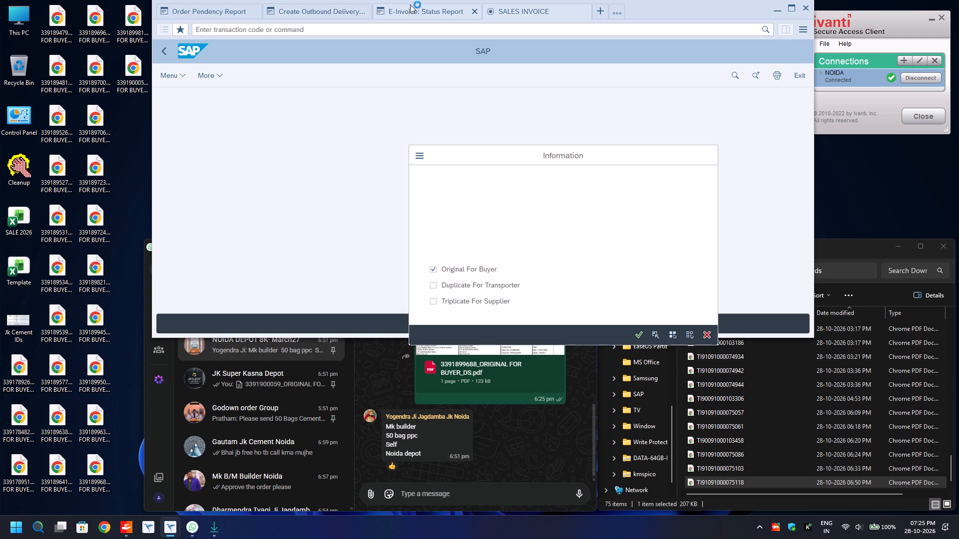
left_click(413, 9)
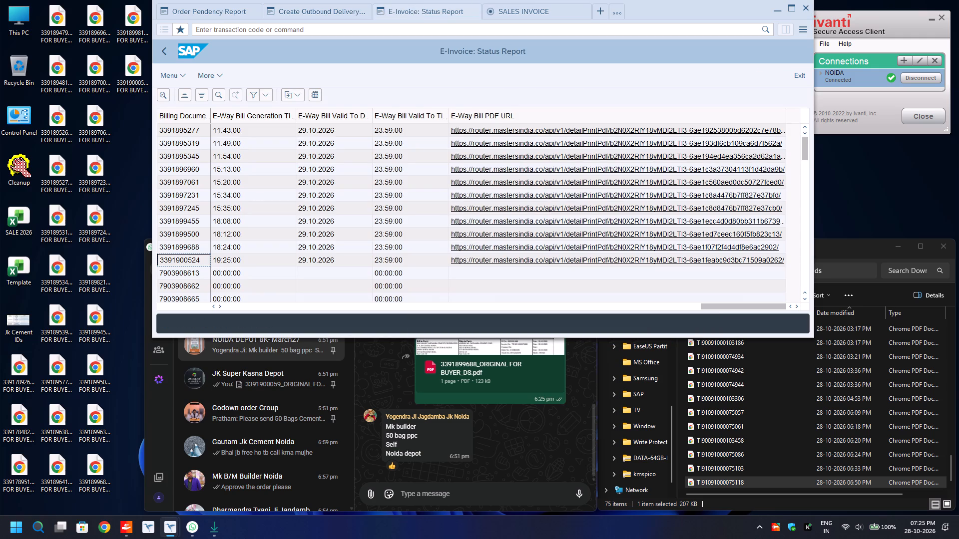
left_click(610, 260)
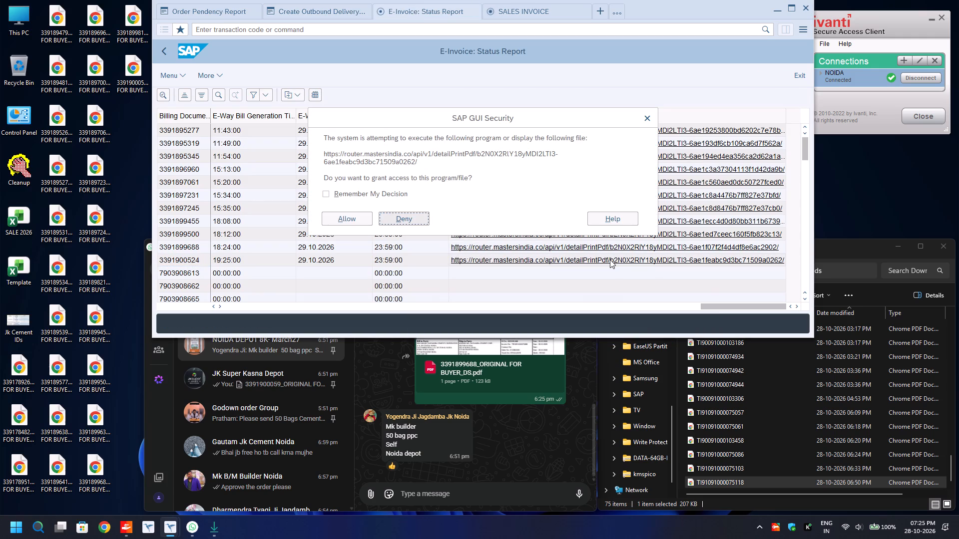
key("Left")
key("Return")
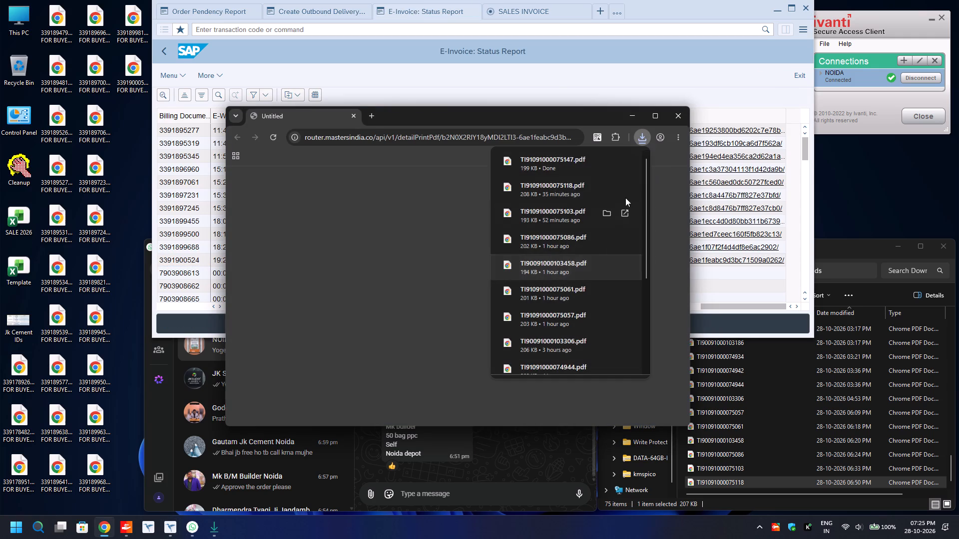
left_click(606, 158)
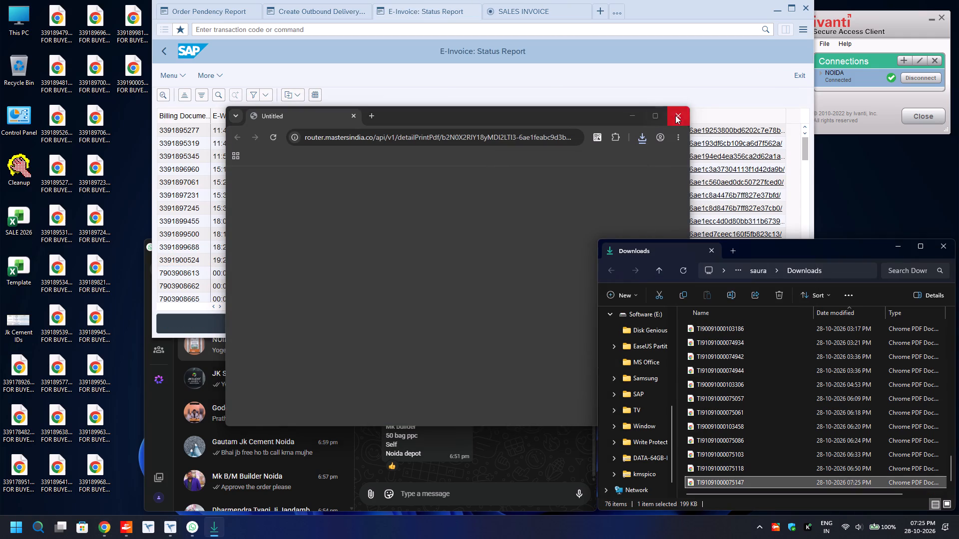
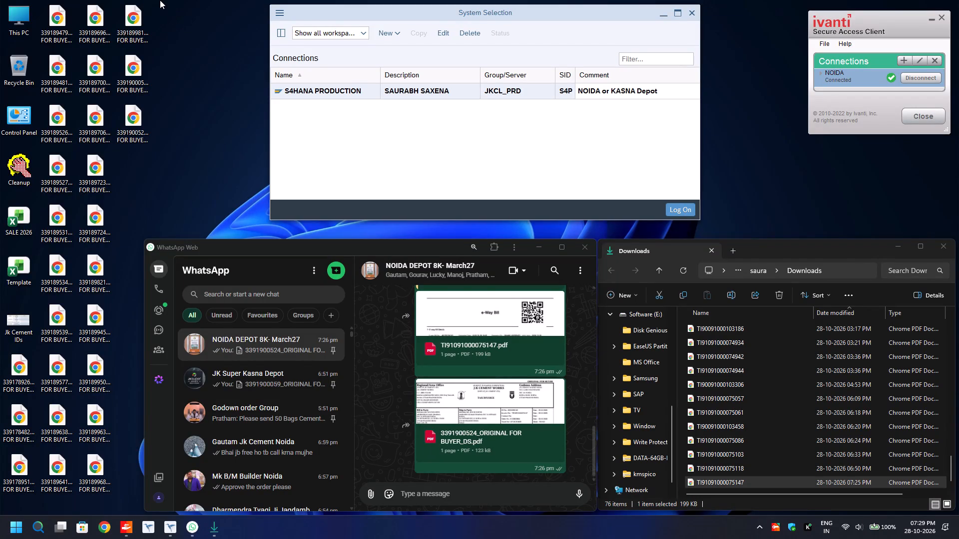
Select the ORIGINAL FOR BUYER invoice PDFs on the desktop, leaving out the three in the first icon column.
left_click_drag(160, 0, 28, 485)
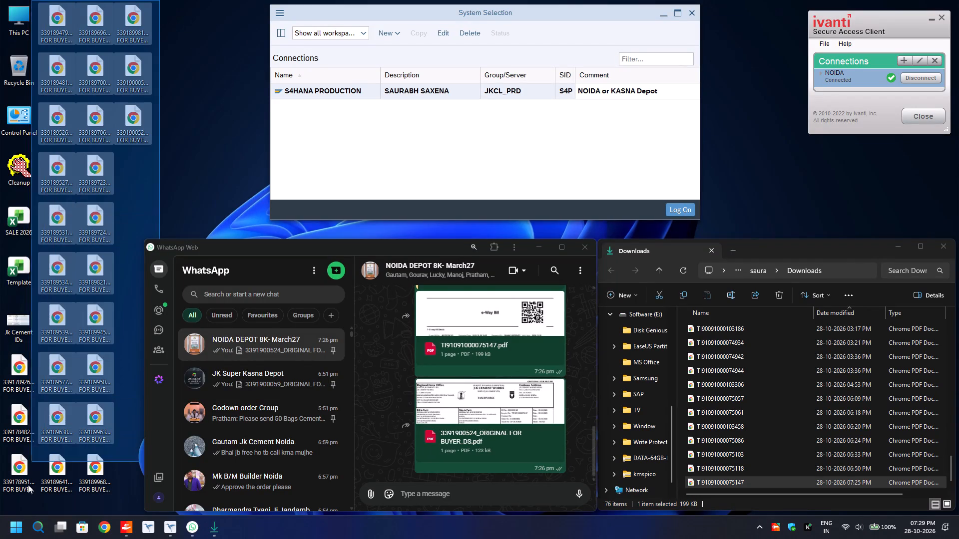
left_click_drag(28, 485, 37, 499)
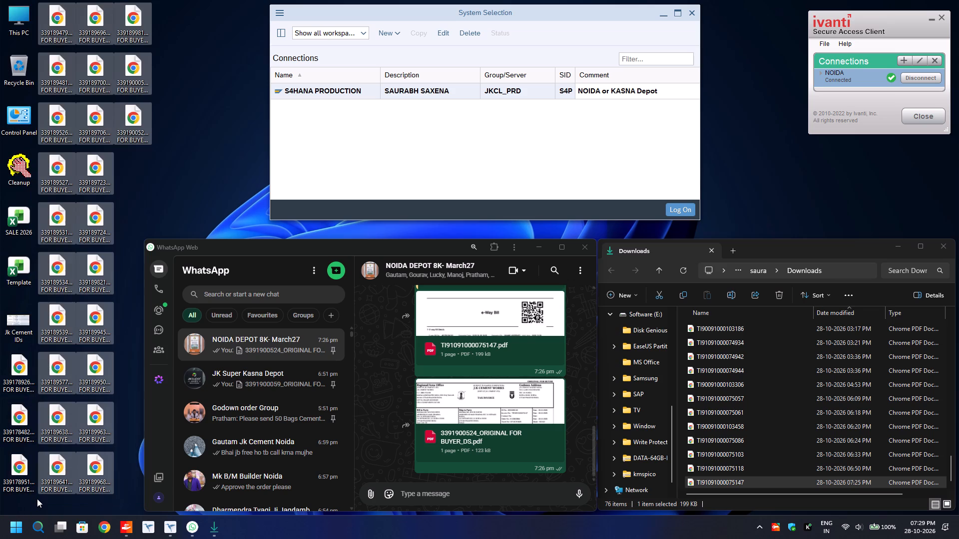